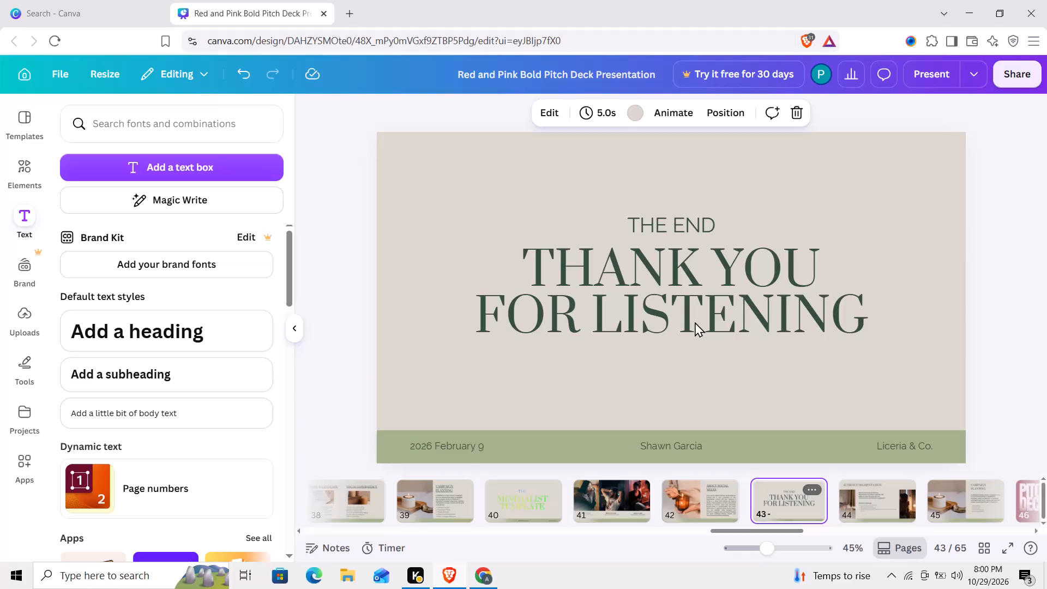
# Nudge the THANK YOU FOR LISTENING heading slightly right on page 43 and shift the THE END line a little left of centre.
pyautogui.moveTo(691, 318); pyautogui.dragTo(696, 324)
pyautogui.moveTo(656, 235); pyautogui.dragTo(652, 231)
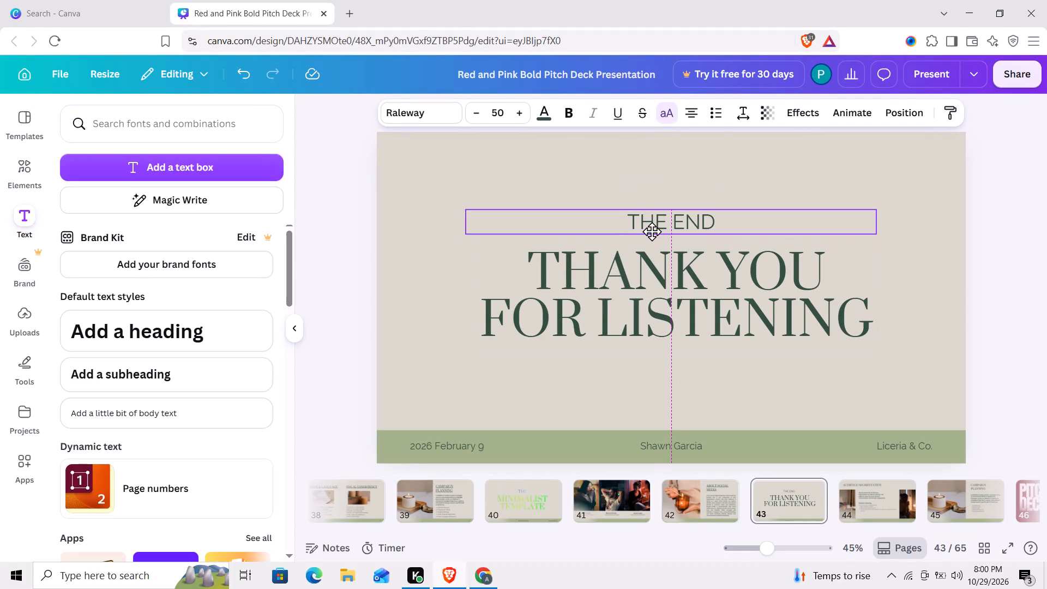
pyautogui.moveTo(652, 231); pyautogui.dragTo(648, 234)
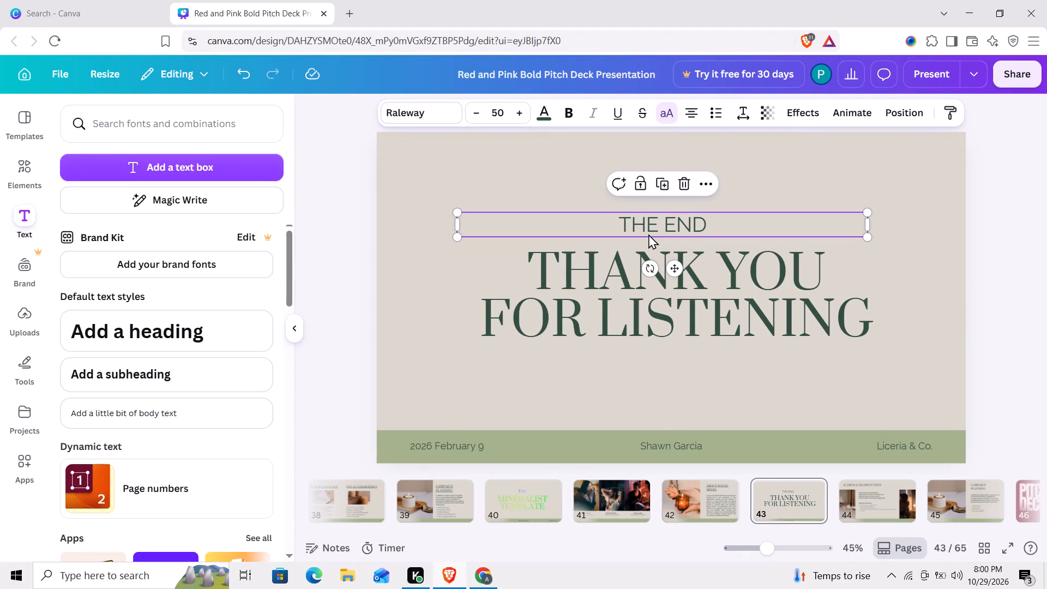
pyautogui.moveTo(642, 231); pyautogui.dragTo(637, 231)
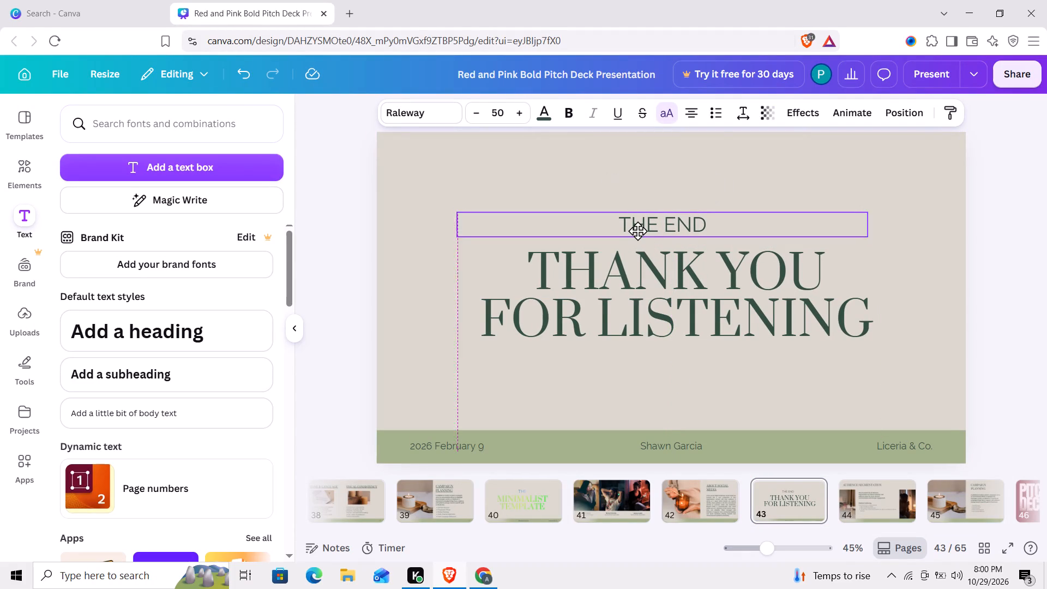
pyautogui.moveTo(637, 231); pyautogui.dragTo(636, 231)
# Shift the date in the green footer band slightly inward from the slide's left edge.
pyautogui.click(444, 452)
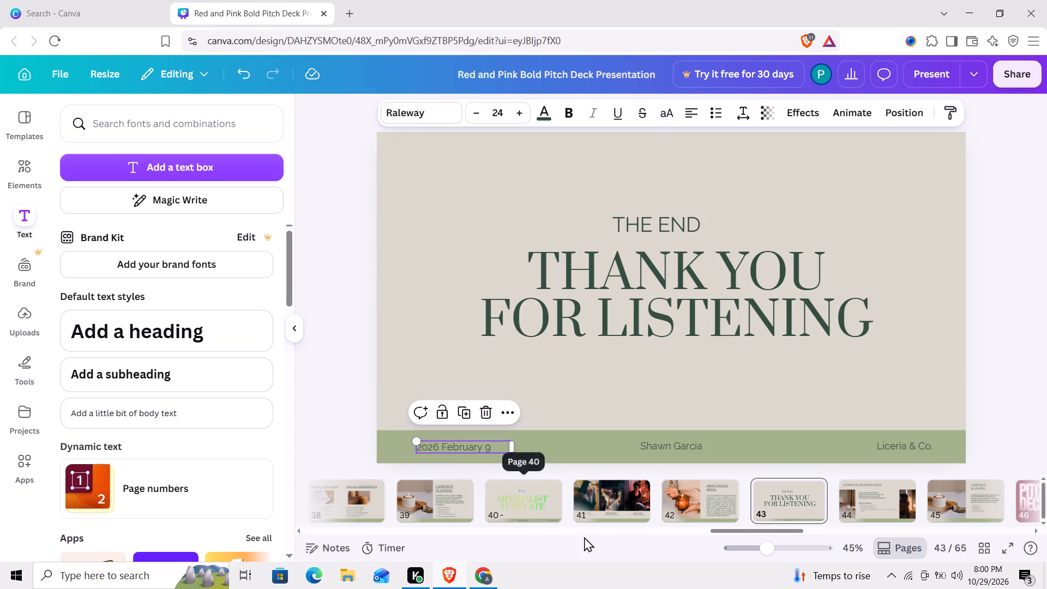
pyautogui.moveTo(724, 528); pyautogui.dragTo(733, 528)
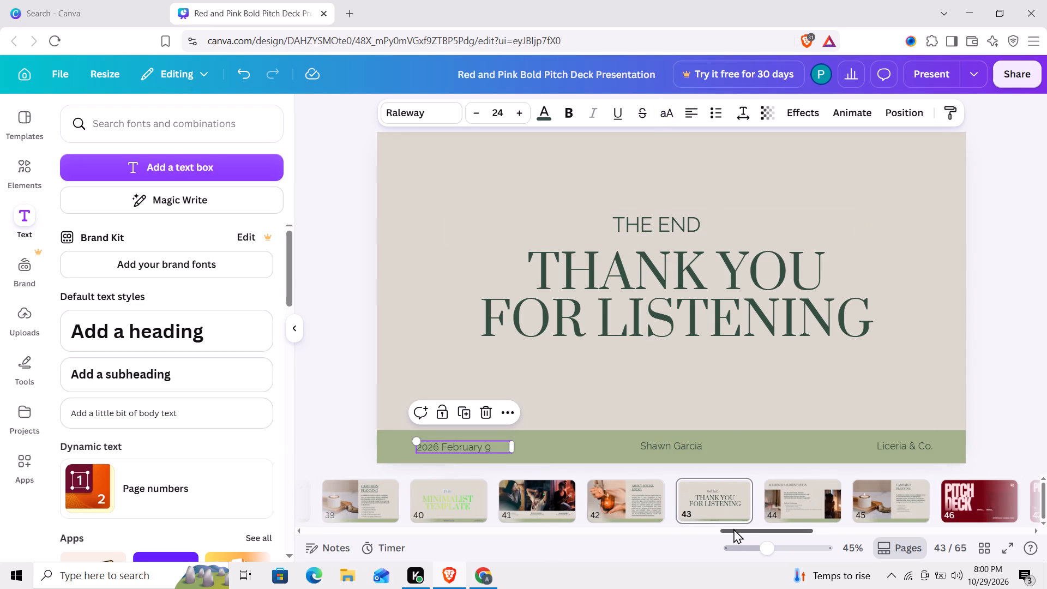
pyautogui.moveTo(733, 528); pyautogui.dragTo(733, 528)
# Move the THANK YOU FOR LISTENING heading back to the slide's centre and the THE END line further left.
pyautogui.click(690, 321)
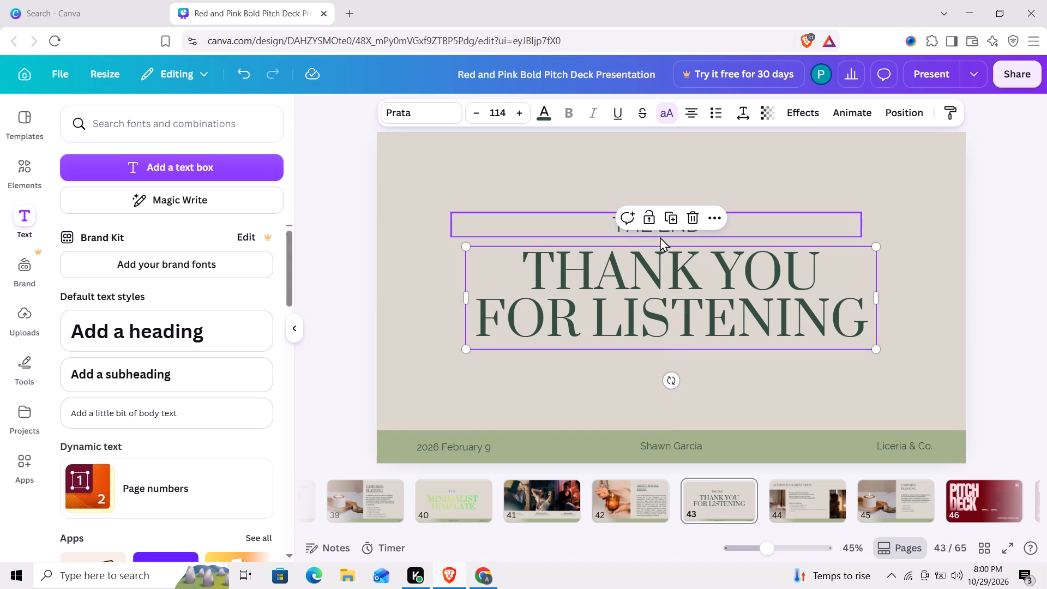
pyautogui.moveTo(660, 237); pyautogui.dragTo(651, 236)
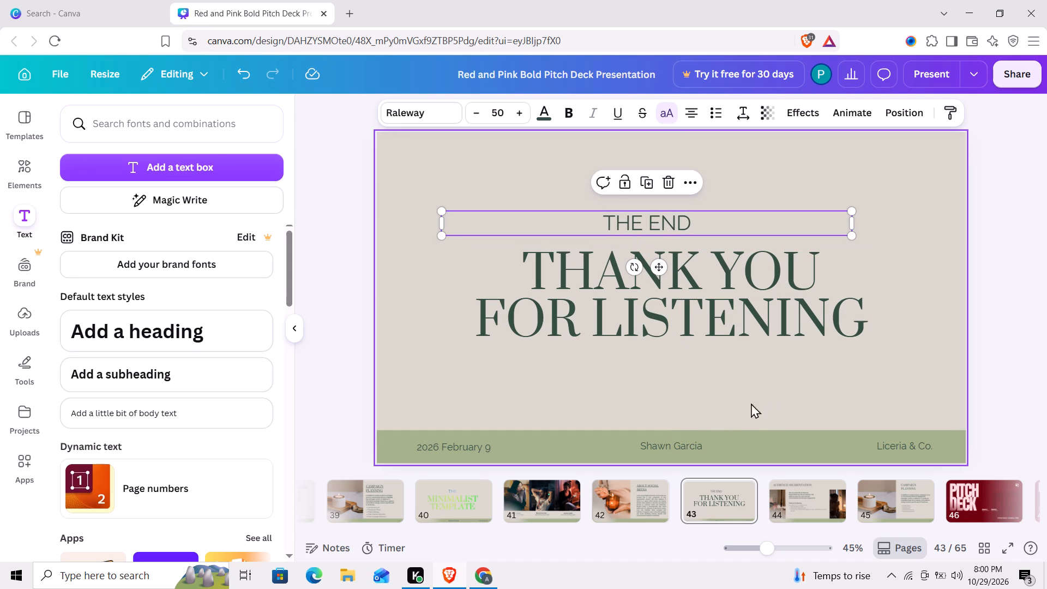
# Nudge the presenter name in the footer slightly right and the company name Liceria & Co. slightly left.
pyautogui.click(685, 440)
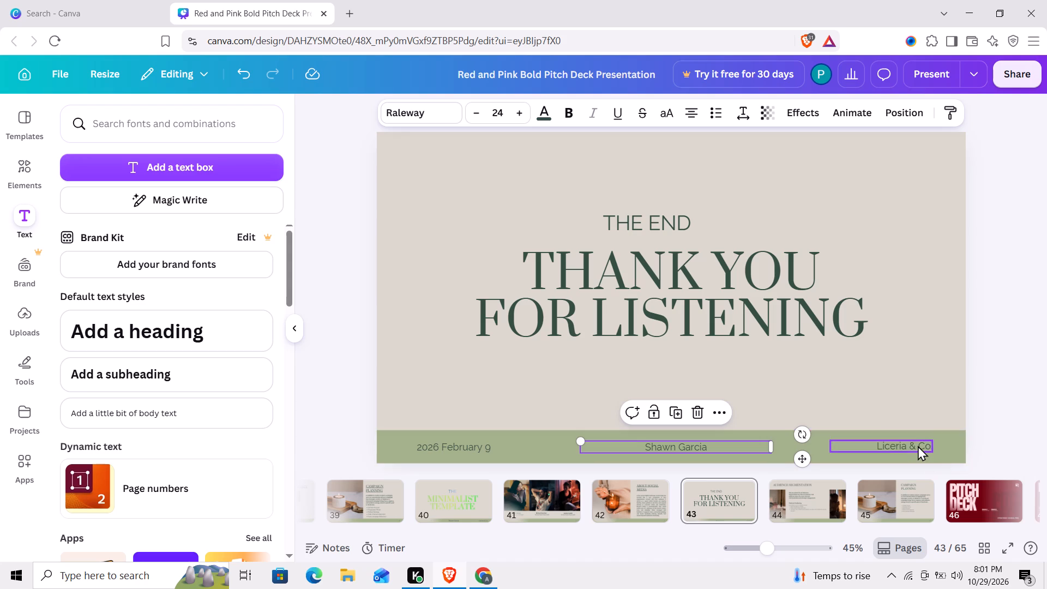
pyautogui.moveTo(918, 446); pyautogui.dragTo(912, 446)
# Reposition the THANK YOU FOR LISTENING heading slightly right of centre and bring the THE END line back near the slide's centre.
pyautogui.click(668, 247)
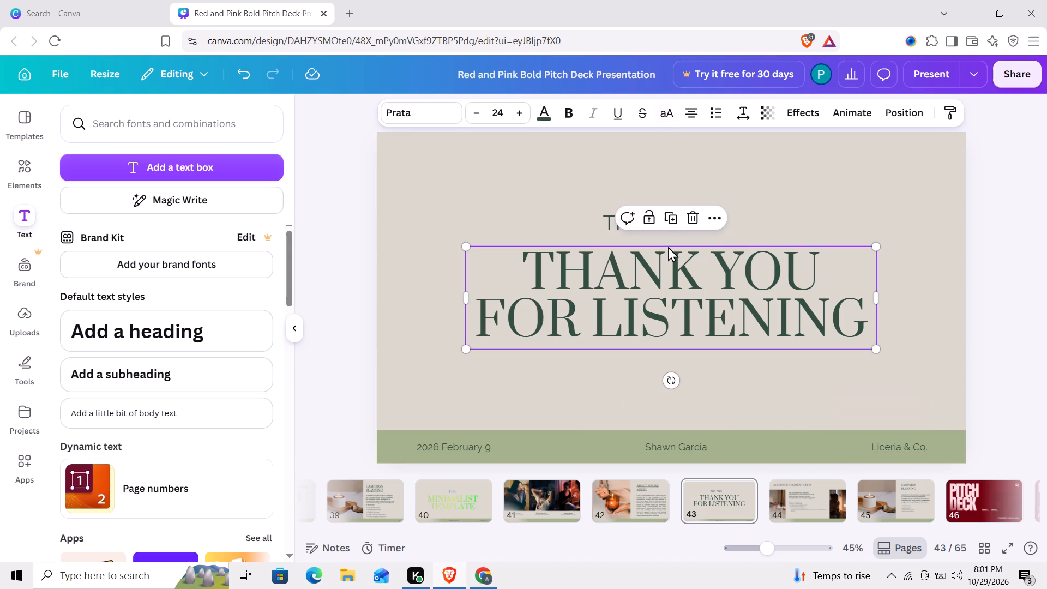
pyautogui.click(562, 180)
pyautogui.click(687, 219)
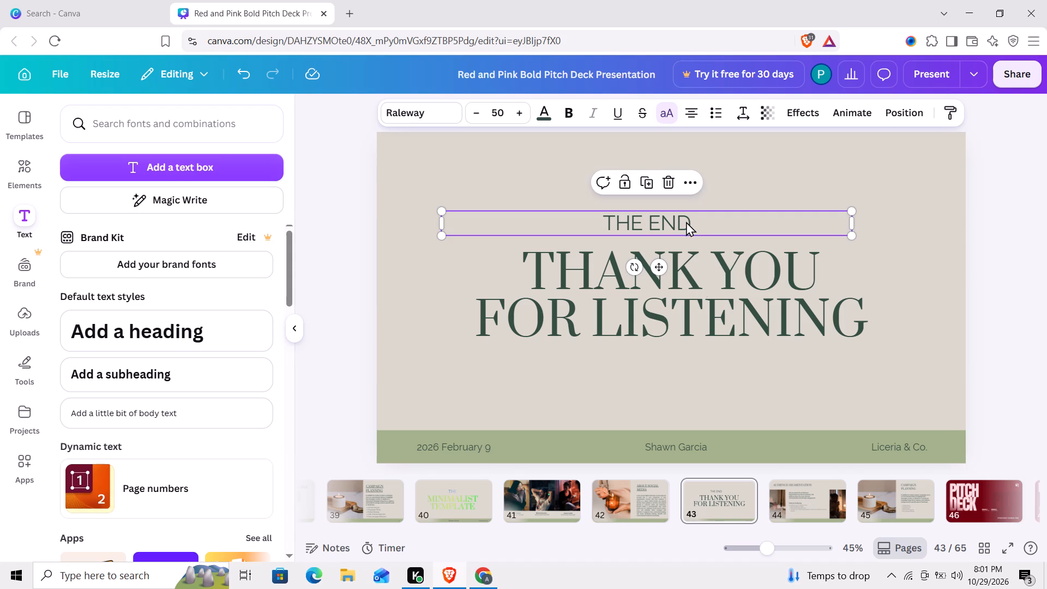
pyautogui.click(714, 317)
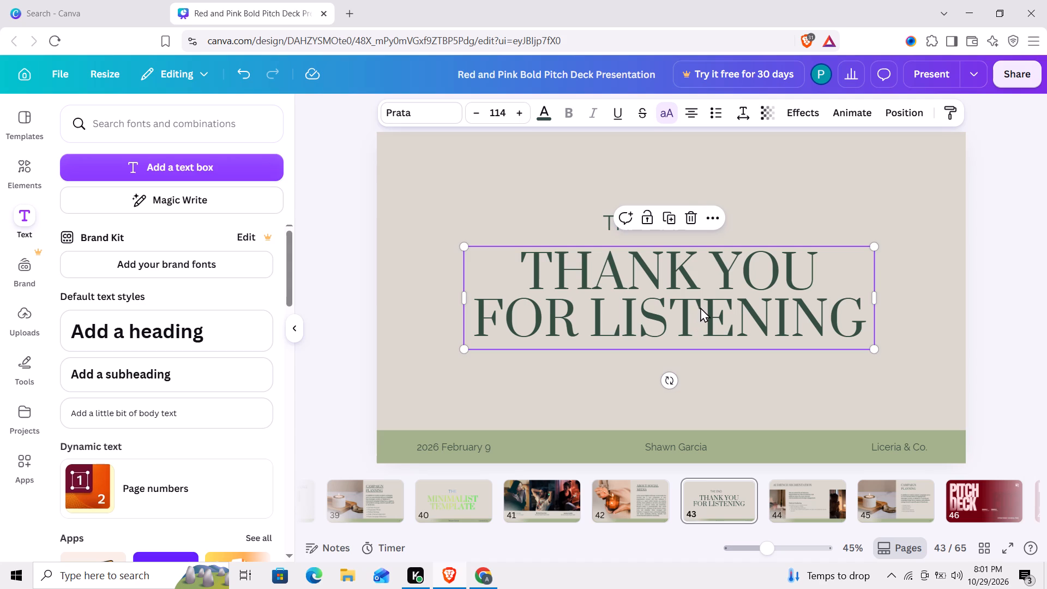
pyautogui.moveTo(732, 341); pyautogui.dragTo(742, 342)
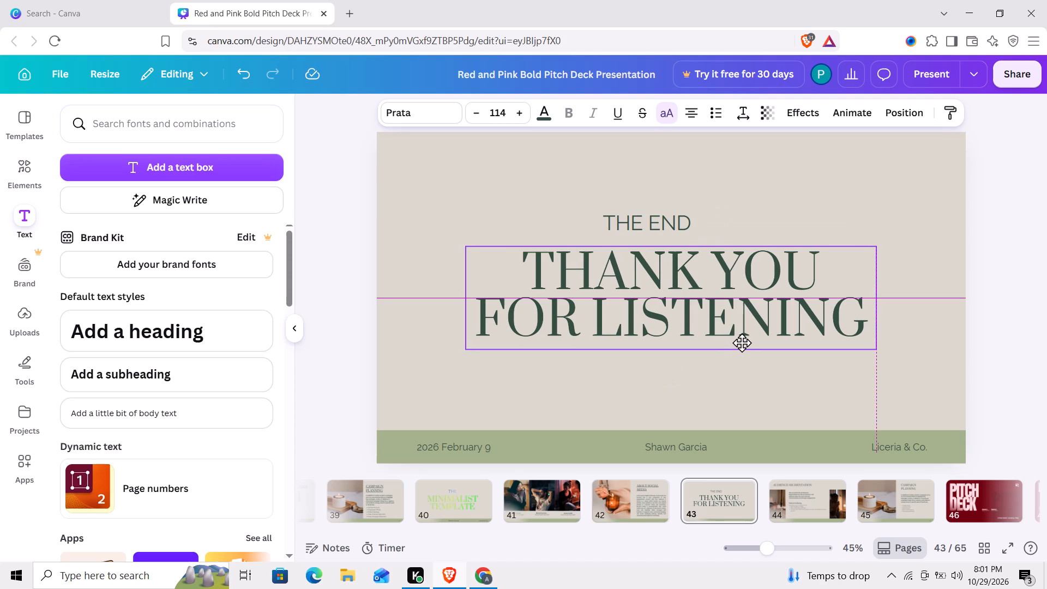
pyautogui.moveTo(742, 342); pyautogui.dragTo(726, 342)
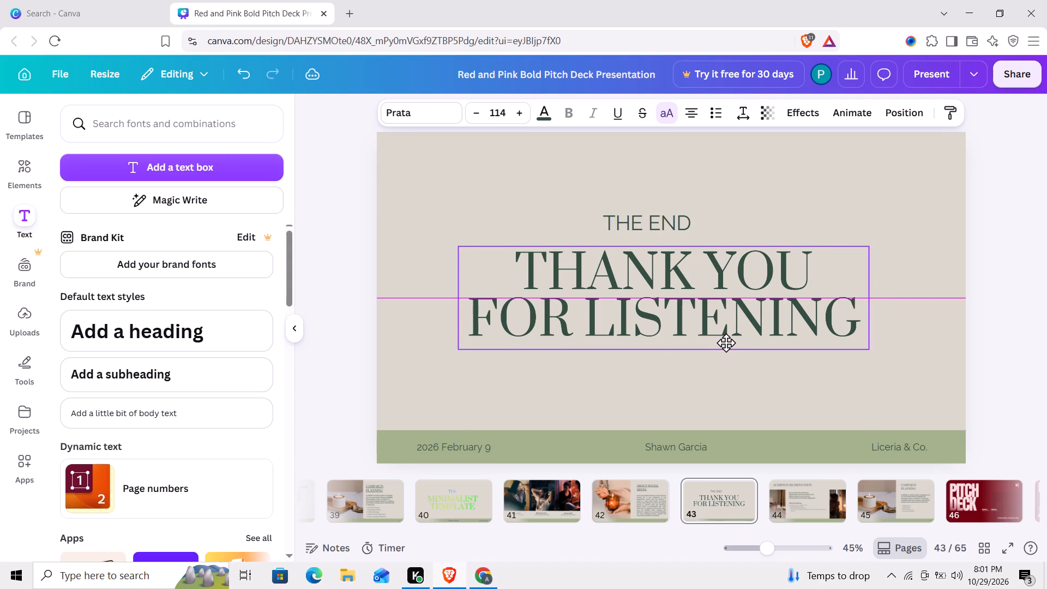
pyautogui.moveTo(726, 342); pyautogui.dragTo(739, 344)
pyautogui.moveTo(623, 231); pyautogui.dragTo(633, 232)
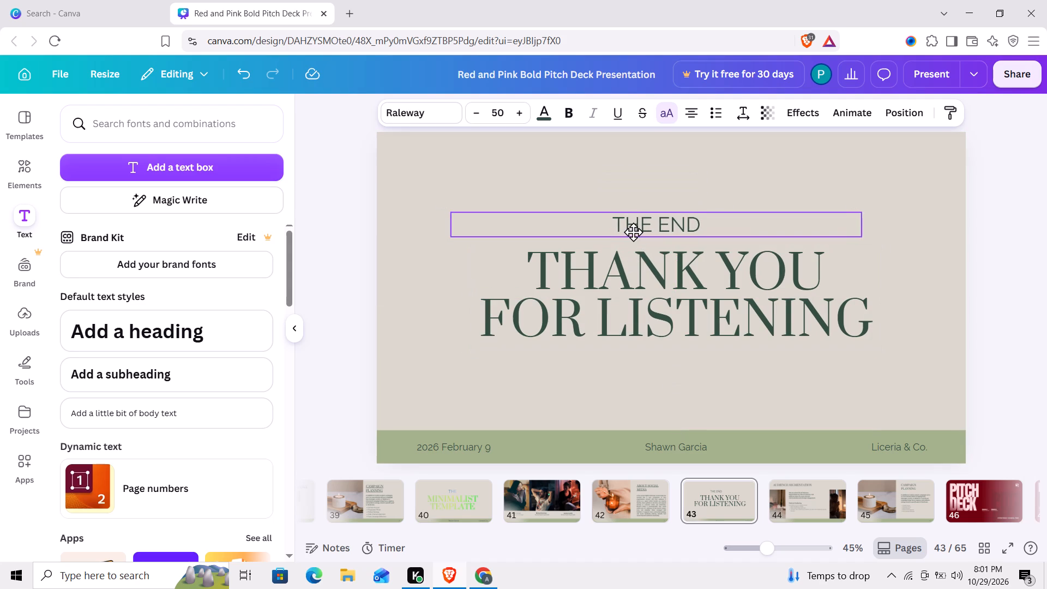
pyautogui.moveTo(633, 232); pyautogui.dragTo(643, 230)
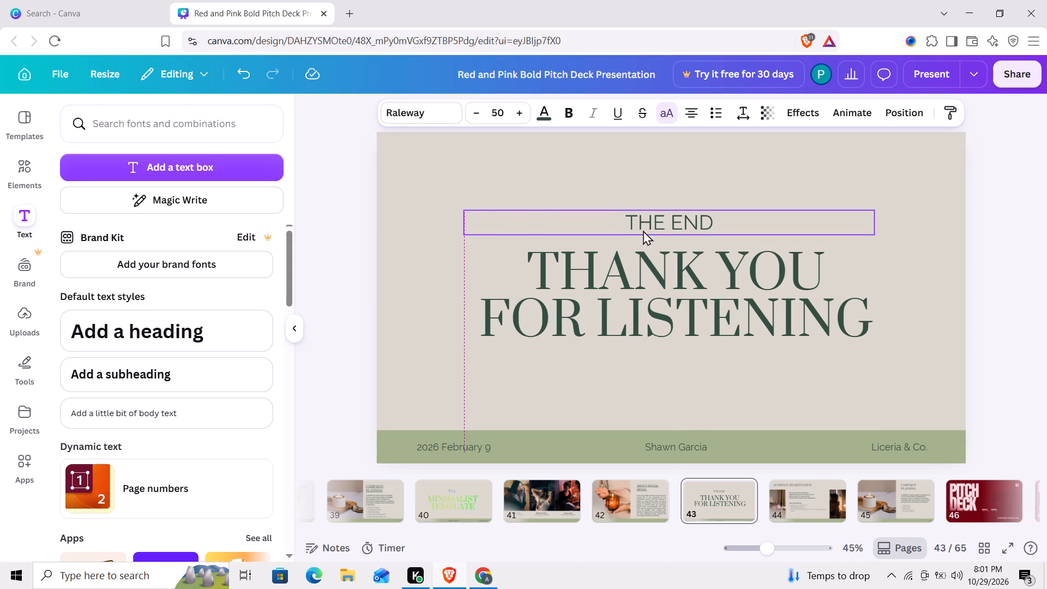
pyautogui.click(461, 188)
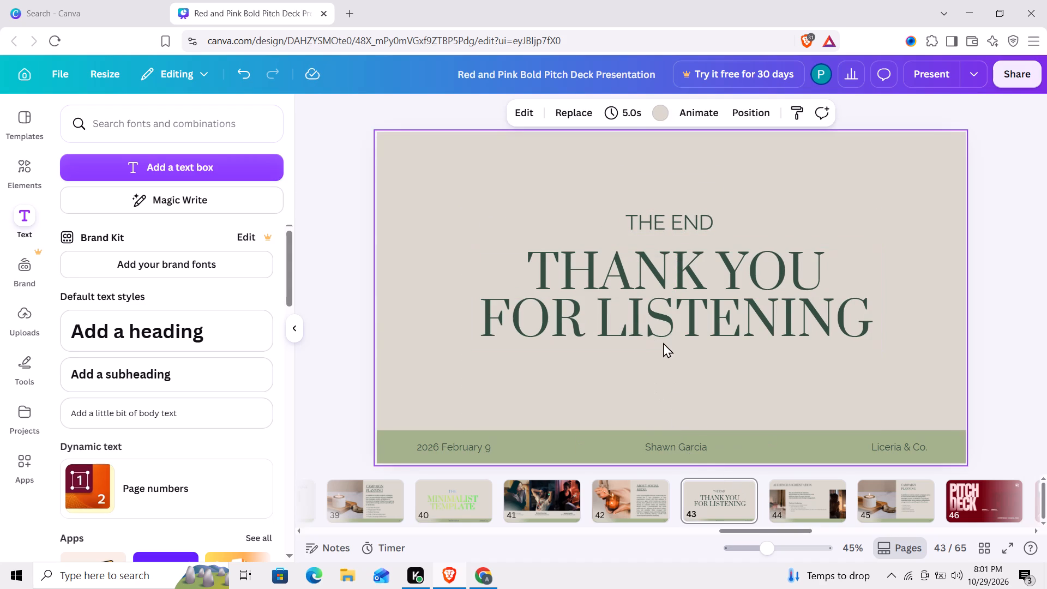
# Set the font size of the THANK YOU FOR LISTENING heading to 115.
pyautogui.doubleClick(628, 253)
pyautogui.click(522, 118)
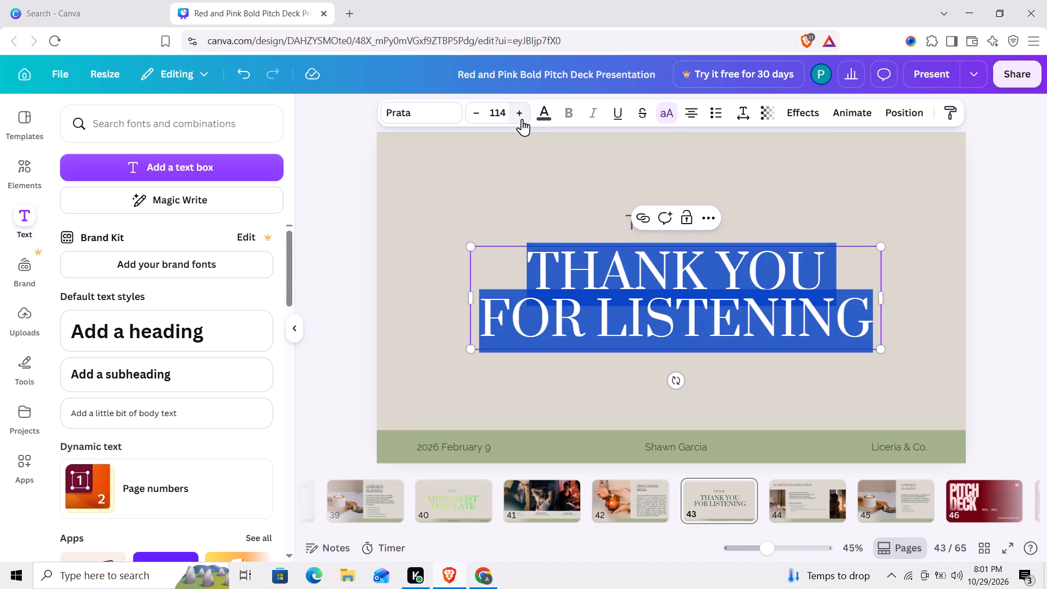
pyautogui.click(550, 194)
# Set the font size of the THE END line to 55.
pyautogui.doubleClick(649, 227)
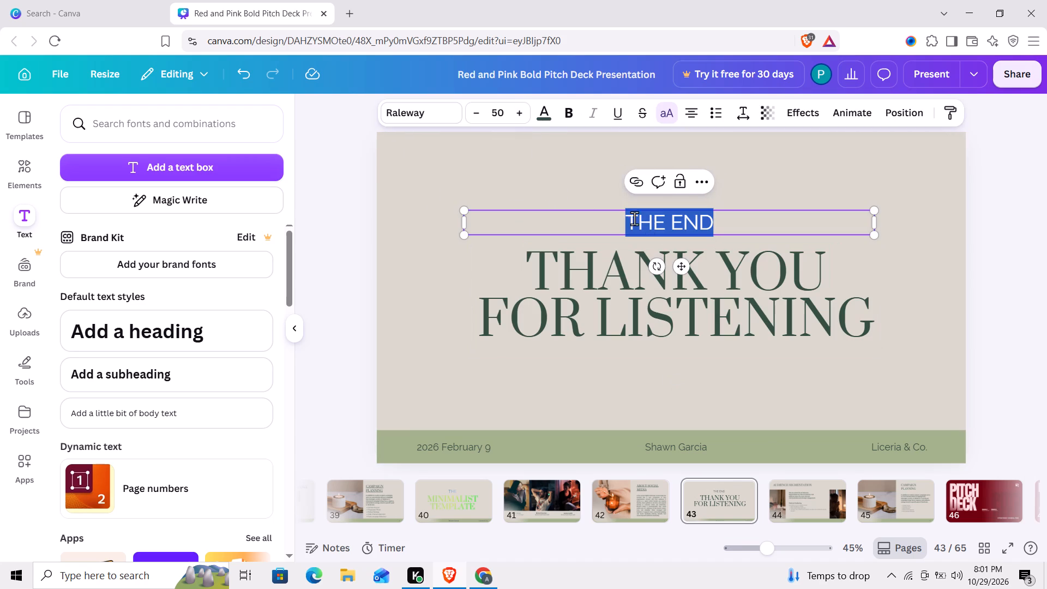
pyautogui.tripleClick(525, 112)
pyautogui.doubleClick(525, 113)
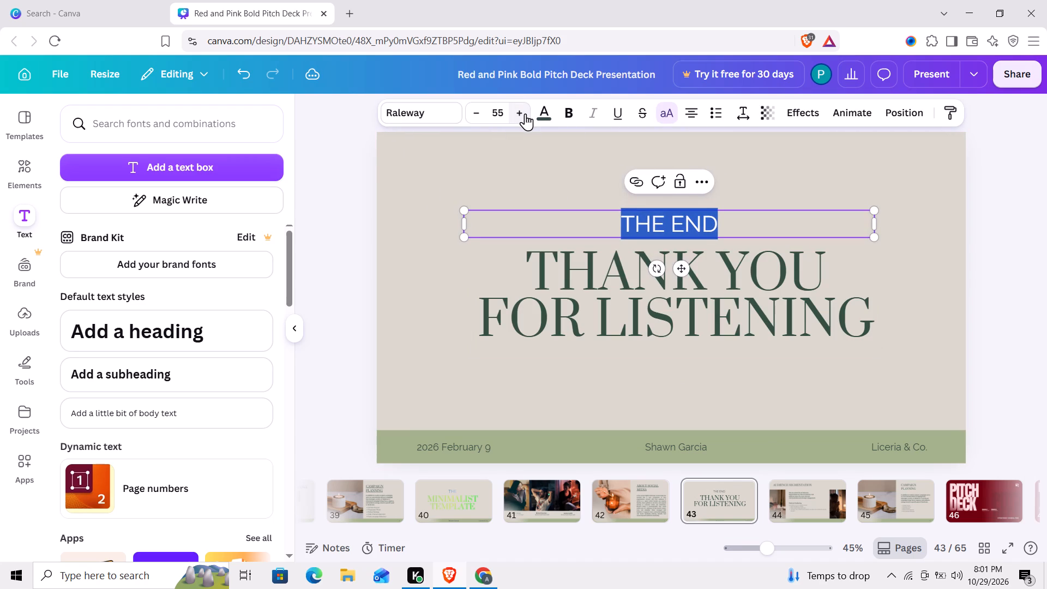
pyautogui.click(525, 113)
pyautogui.click(480, 115)
pyautogui.click(526, 184)
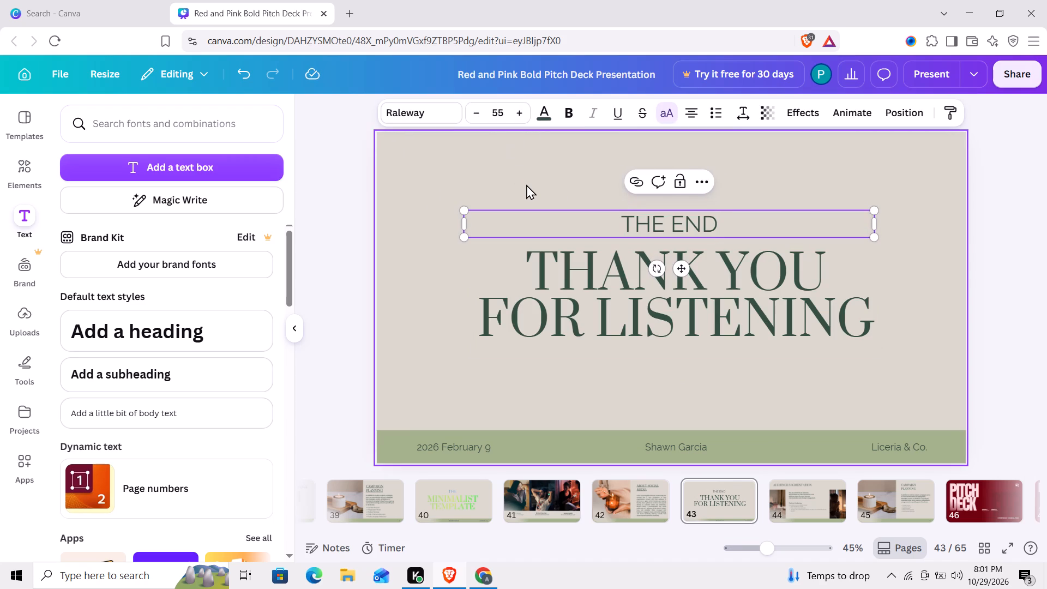
# Set the font size of the footer's date, presenter name and company name to 25 each.
pyautogui.doubleClick(481, 444)
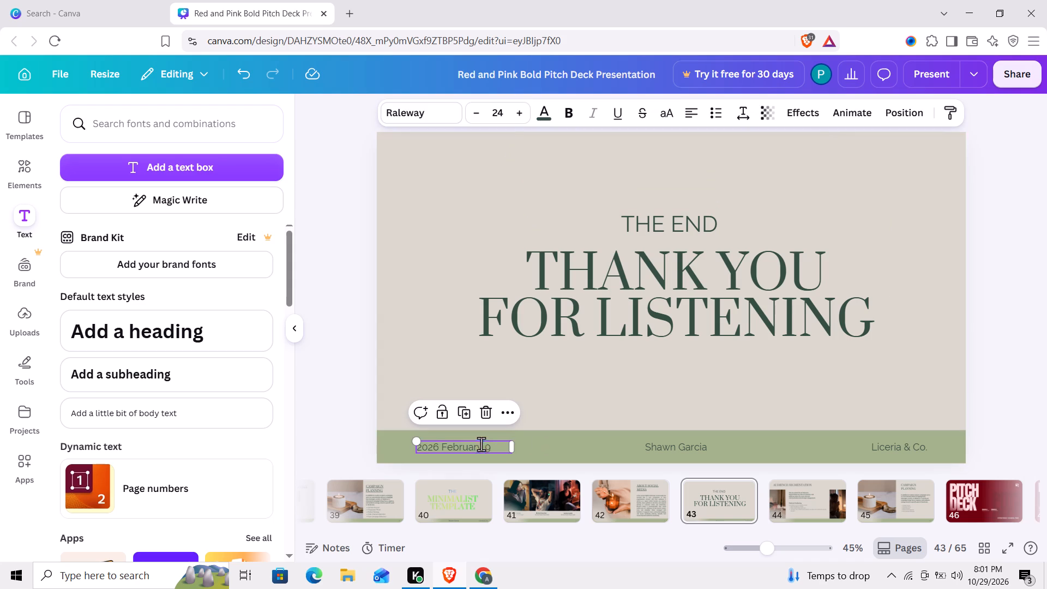
pyautogui.click(520, 119)
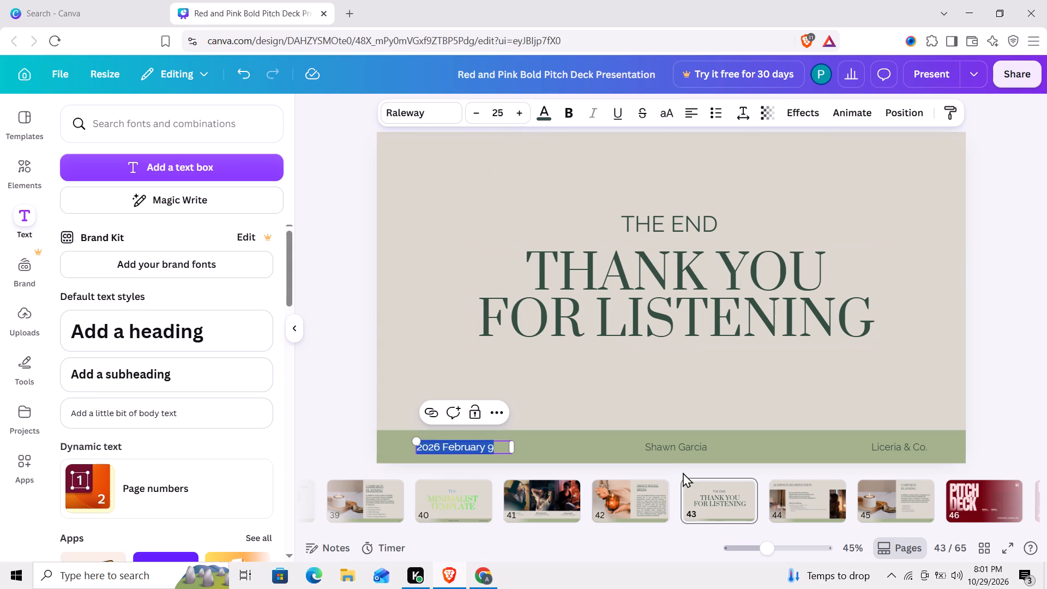
pyautogui.doubleClick(681, 455)
pyautogui.doubleClick(678, 448)
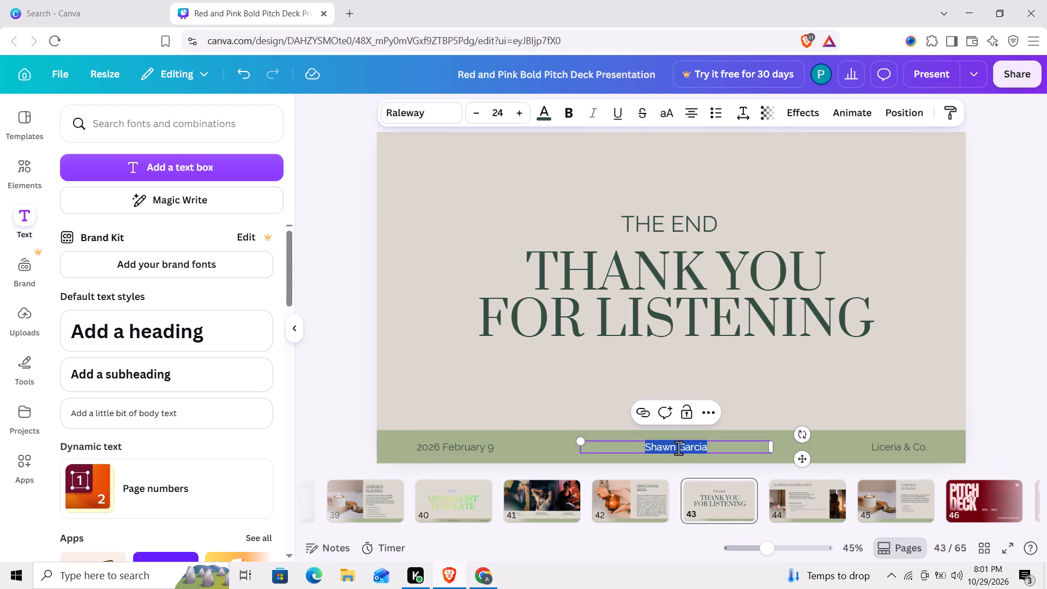
pyautogui.click(519, 111)
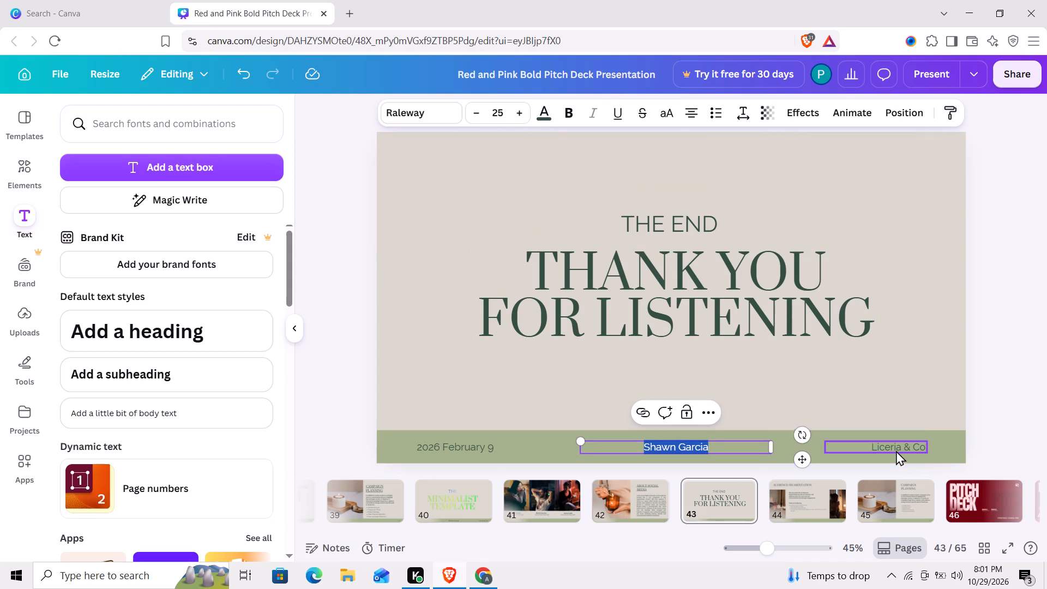
pyautogui.doubleClick(896, 450)
pyautogui.click(525, 112)
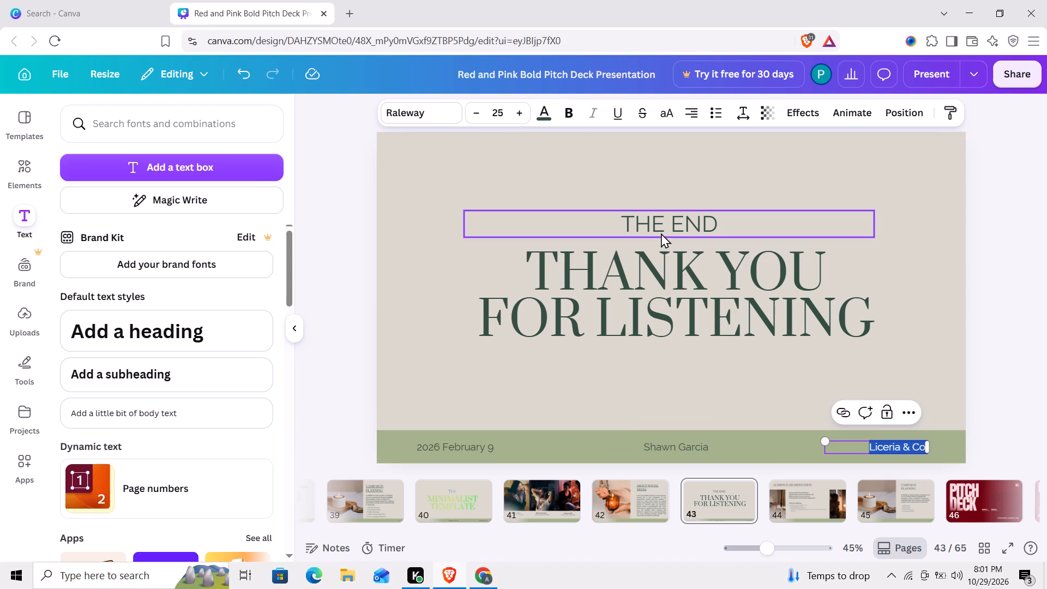
pyautogui.moveTo(726, 369); pyautogui.dragTo(719, 369)
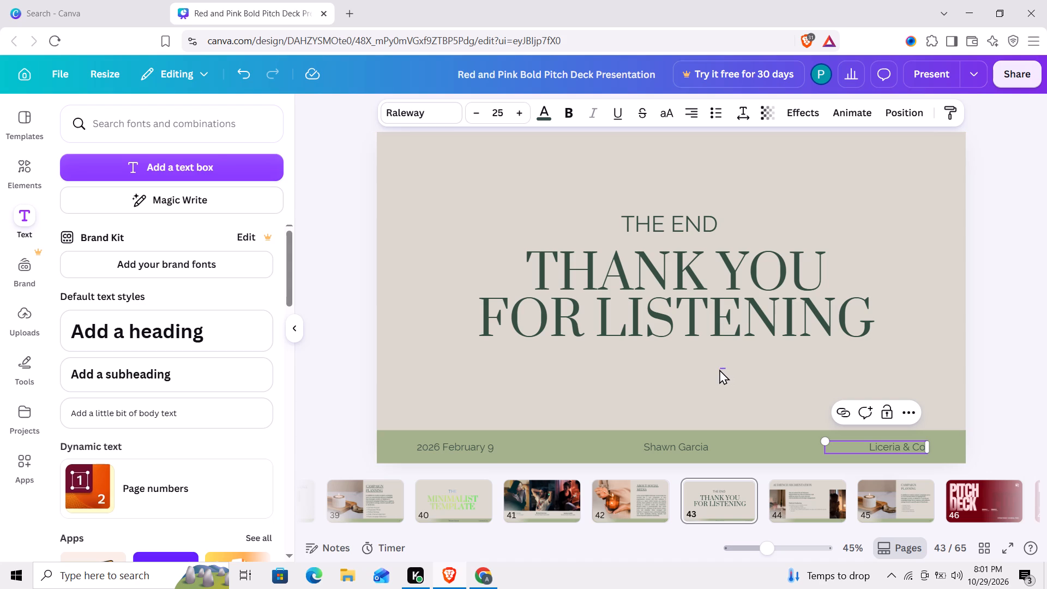
pyautogui.moveTo(719, 369); pyautogui.dragTo(753, 375)
pyautogui.click(753, 375)
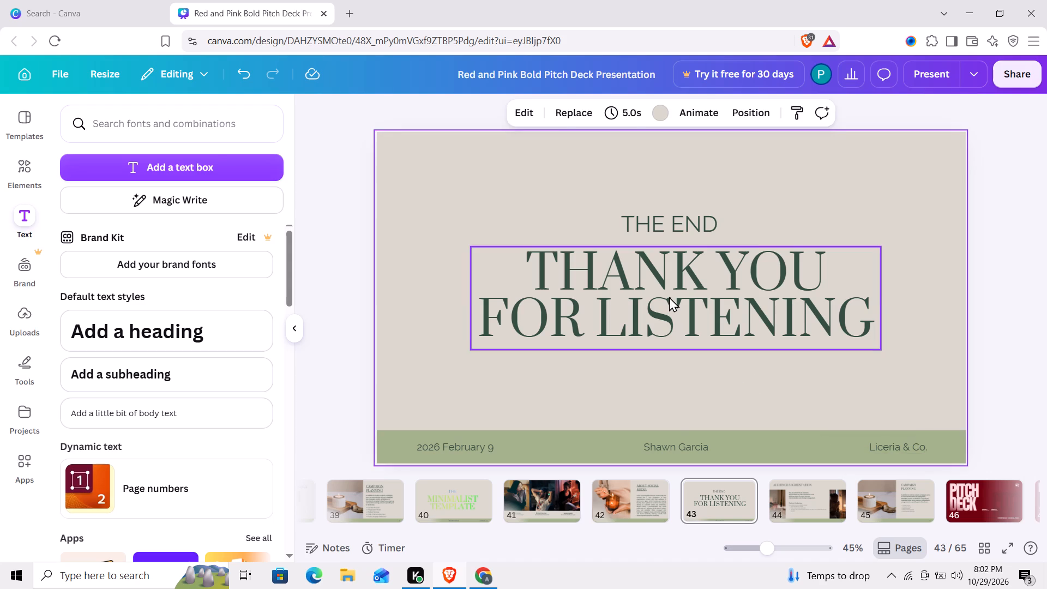
# Shift the THANK YOU FOR LISTENING heading slightly further right and the THE END line slightly left.
pyautogui.moveTo(669, 297); pyautogui.dragTo(674, 300)
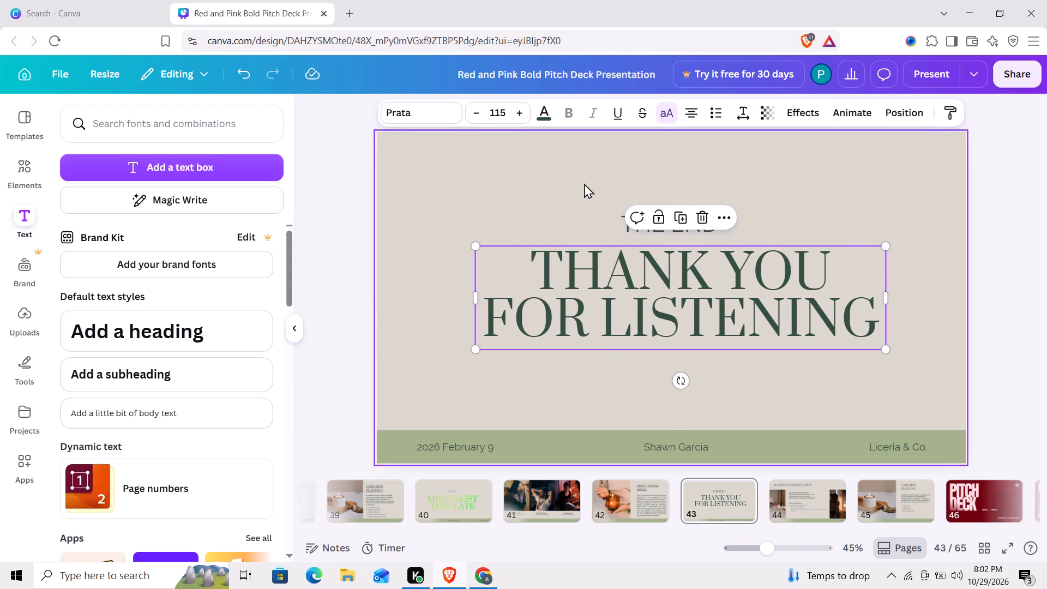
pyautogui.moveTo(585, 178); pyautogui.dragTo(585, 184)
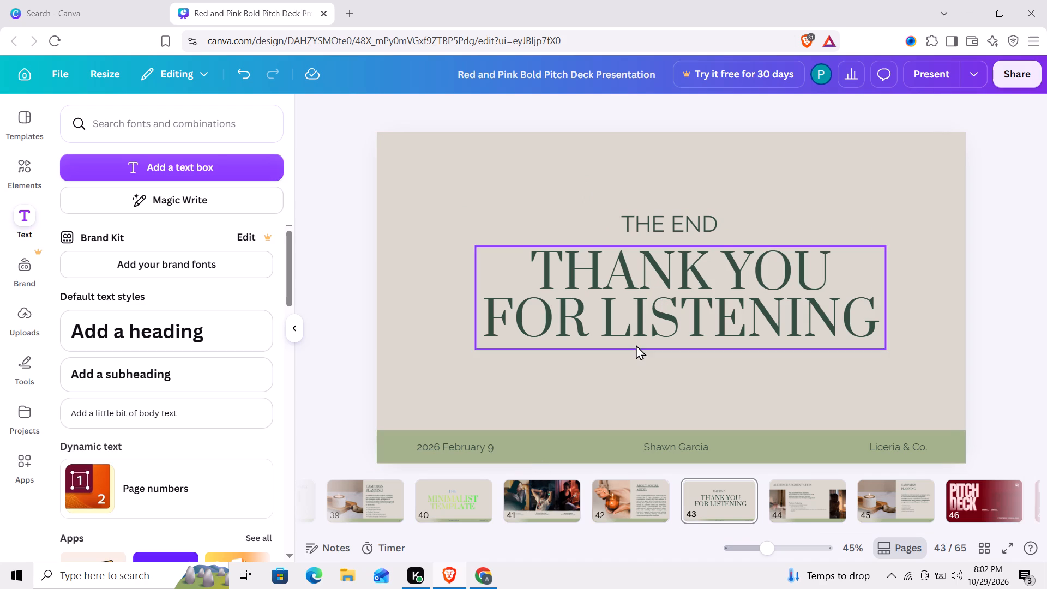
pyautogui.click(638, 330)
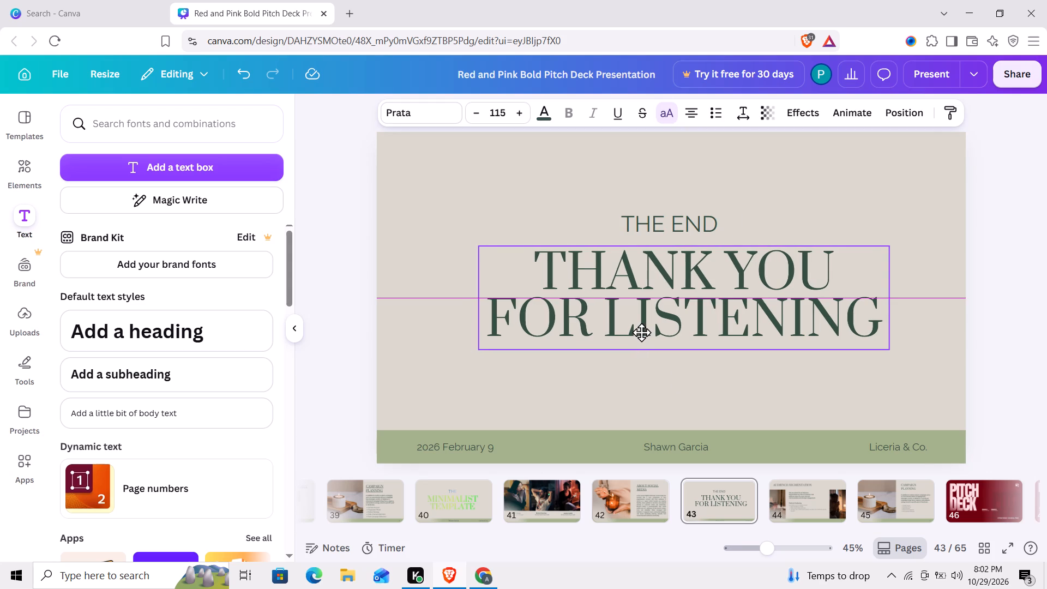
pyautogui.click(623, 227)
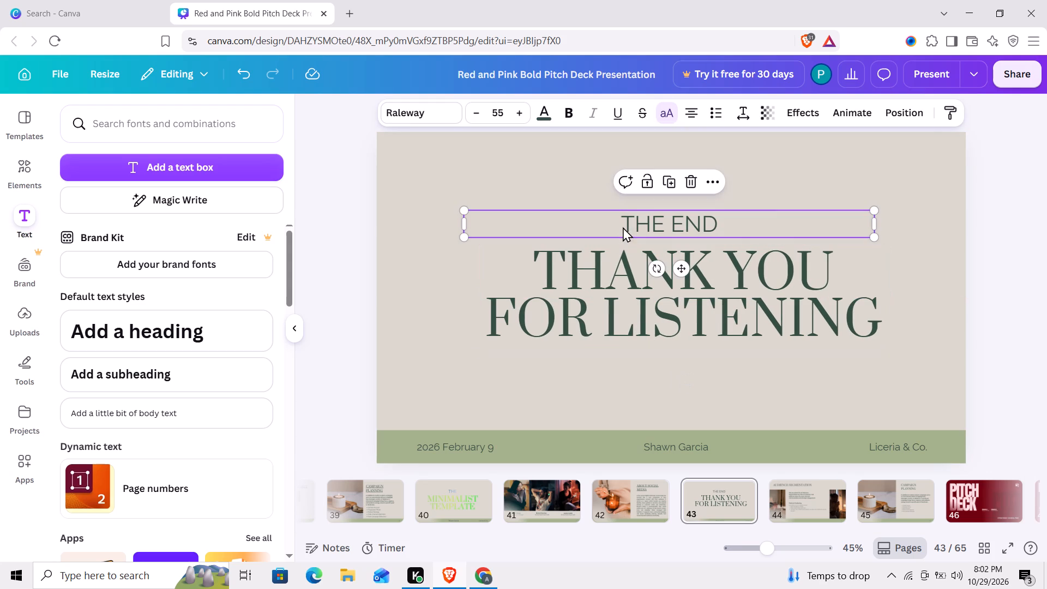
pyautogui.click(784, 220)
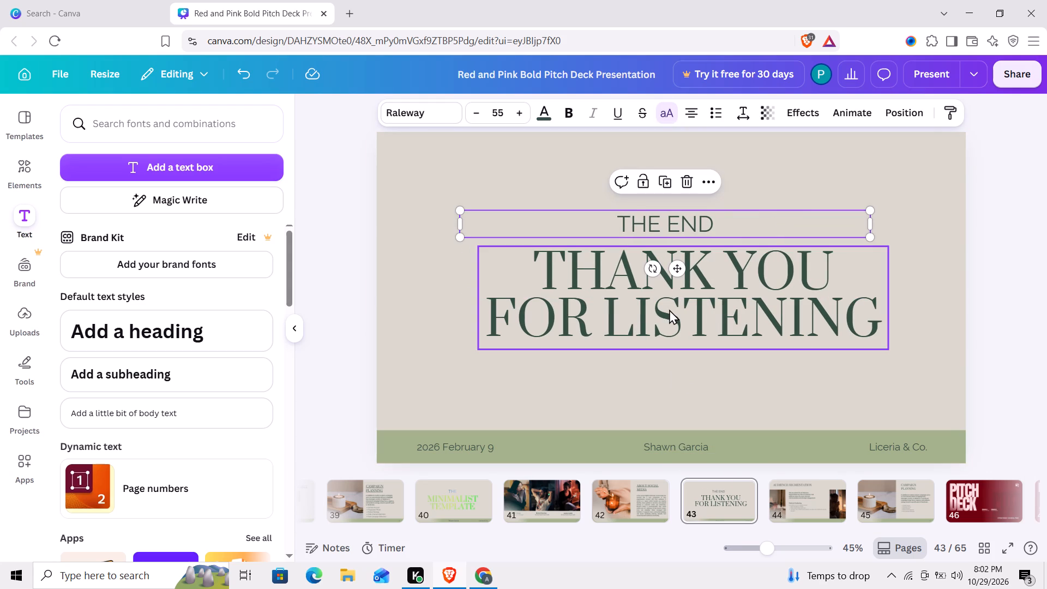
pyautogui.click(459, 315)
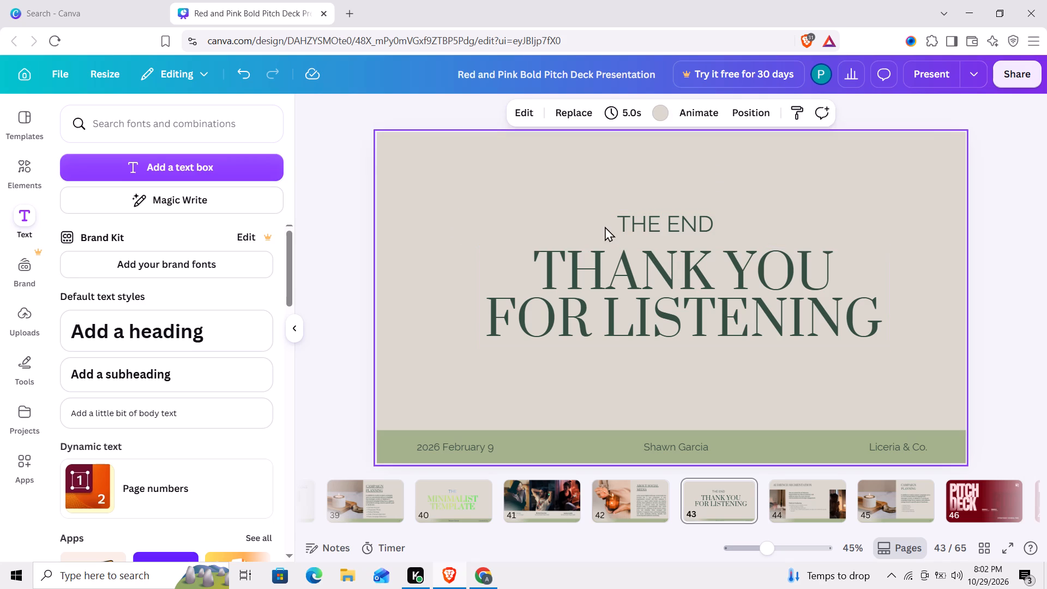
pyautogui.click(613, 326)
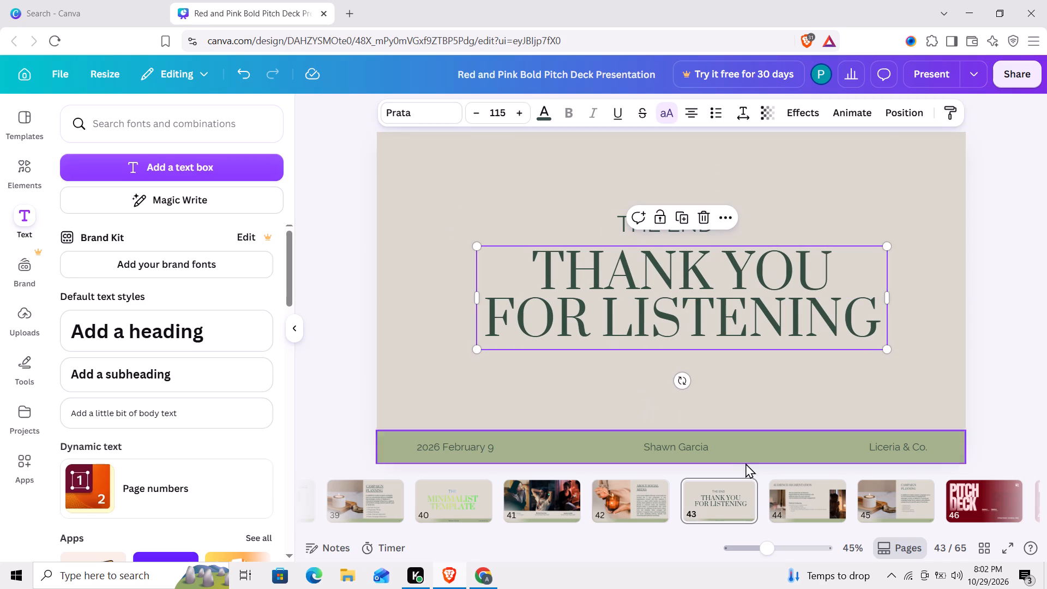
# On page 44, set the font size of the Platform Positioning subheading to 30.
pyautogui.click(788, 490)
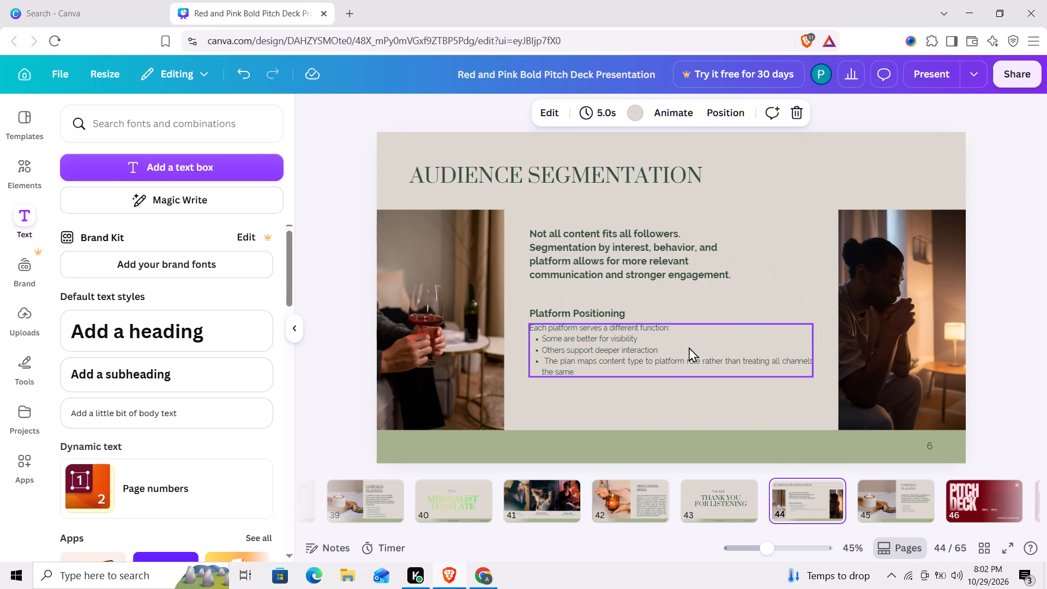
pyautogui.click(685, 346)
pyautogui.doubleClick(604, 311)
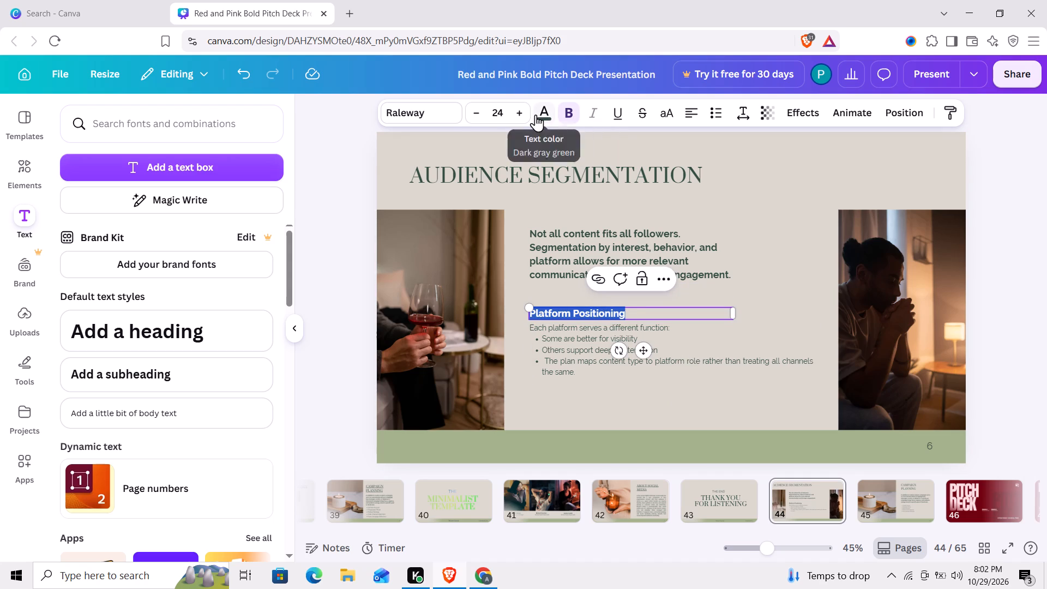
pyautogui.click(521, 112)
pyautogui.doubleClick(521, 112)
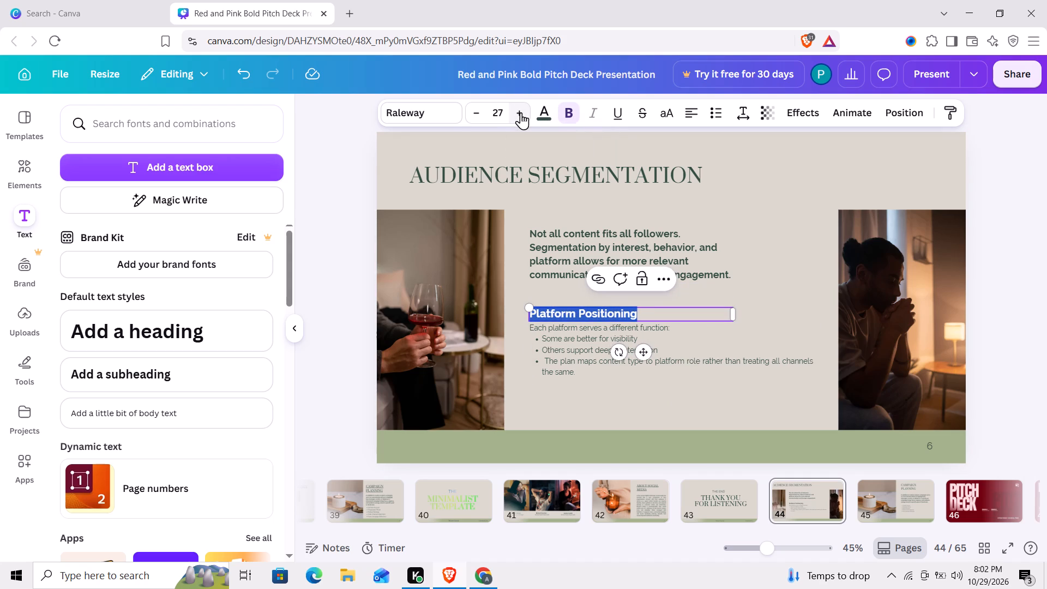
pyautogui.click(521, 112)
pyautogui.doubleClick(521, 112)
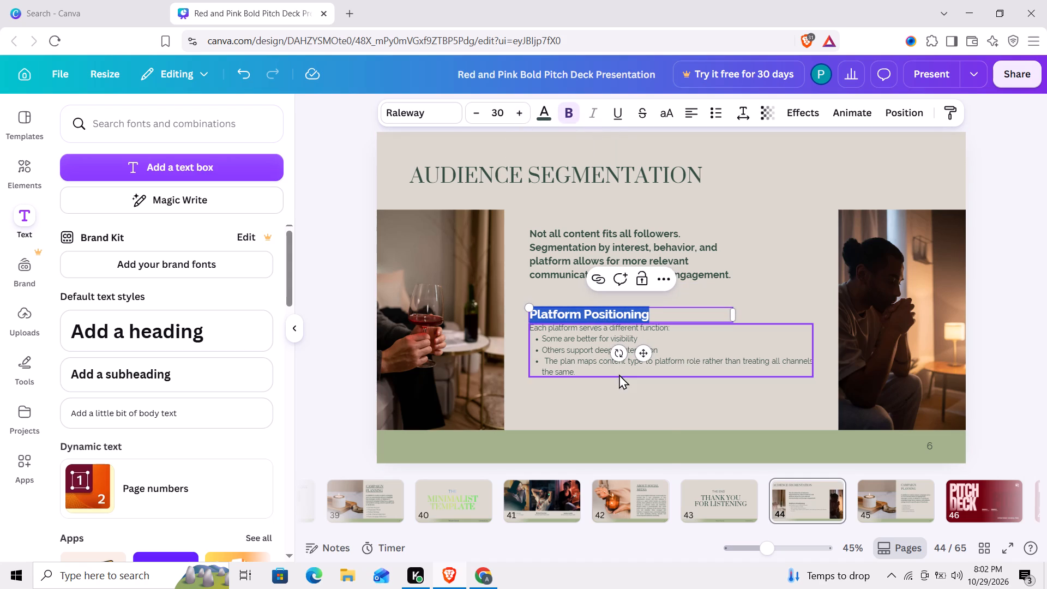
# Nudge the body text under Platform Positioning slightly down and set its font size to 20.
pyautogui.moveTo(618, 373); pyautogui.dragTo(613, 378)
pyautogui.doubleClick(601, 364)
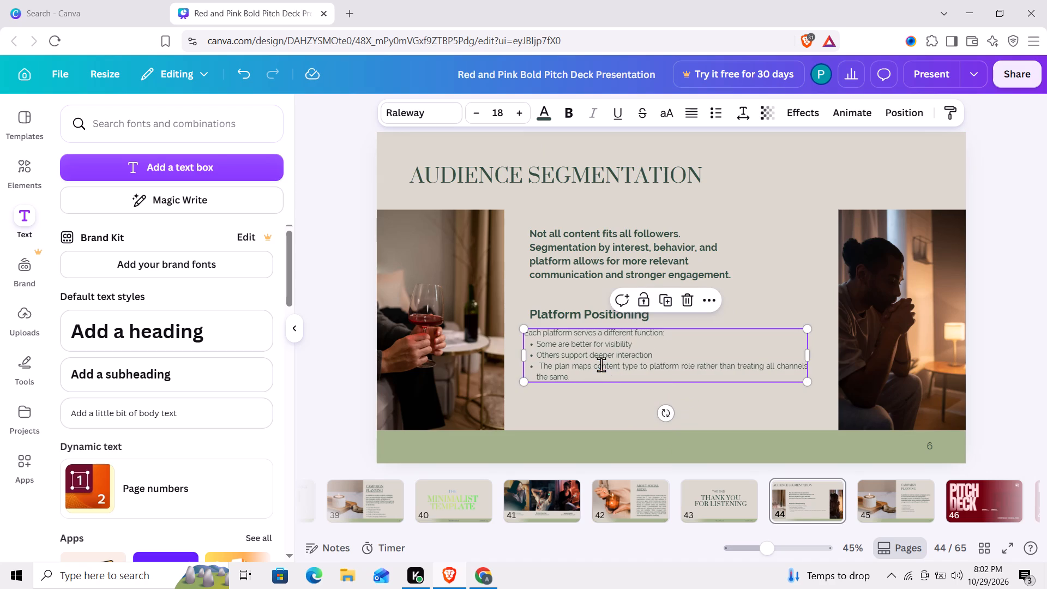
pyautogui.click(516, 105)
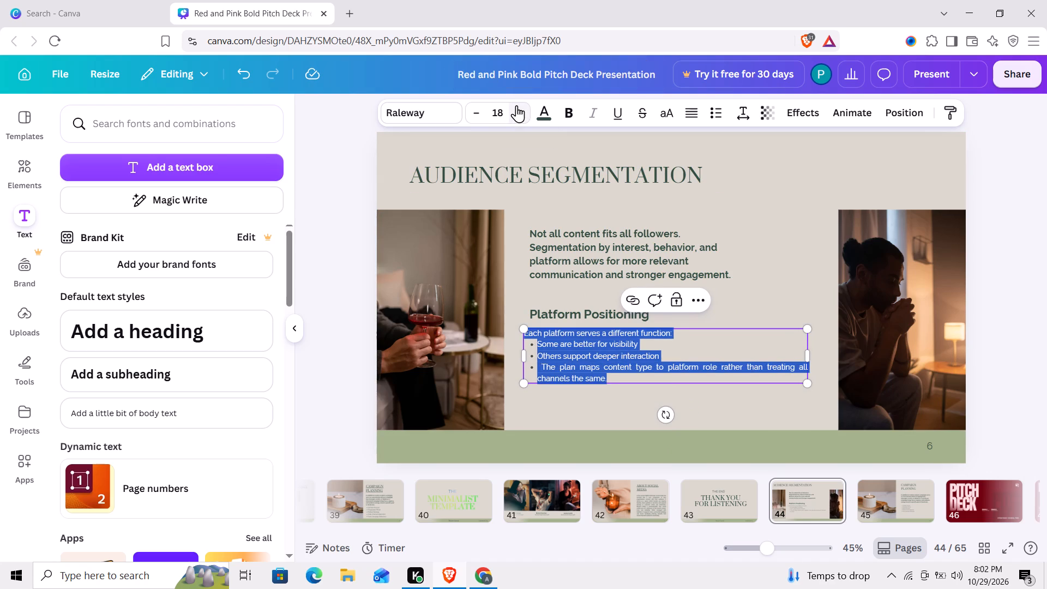
pyautogui.click(516, 105)
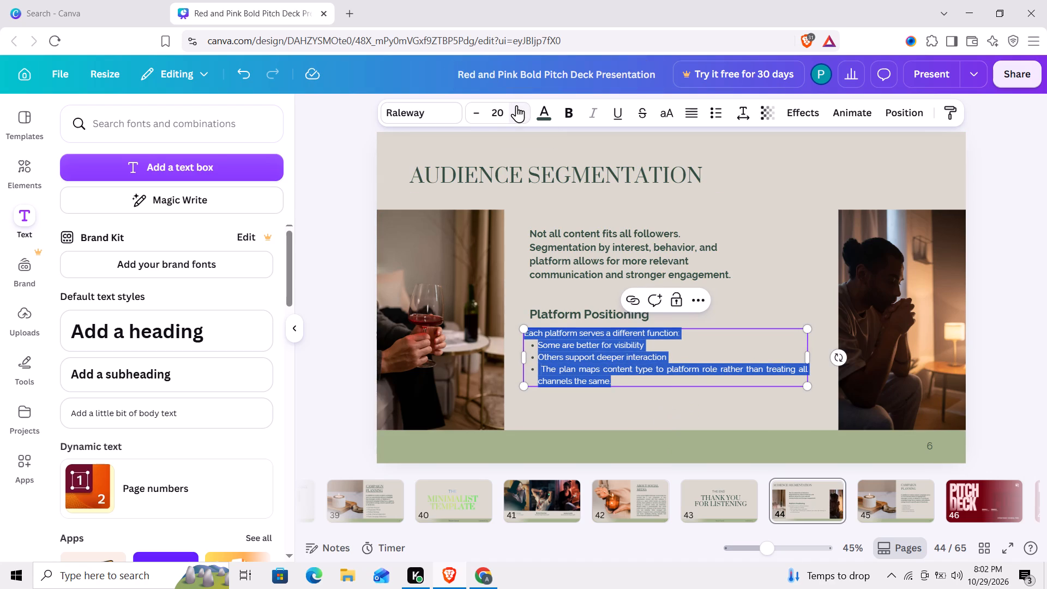
pyautogui.click(665, 415)
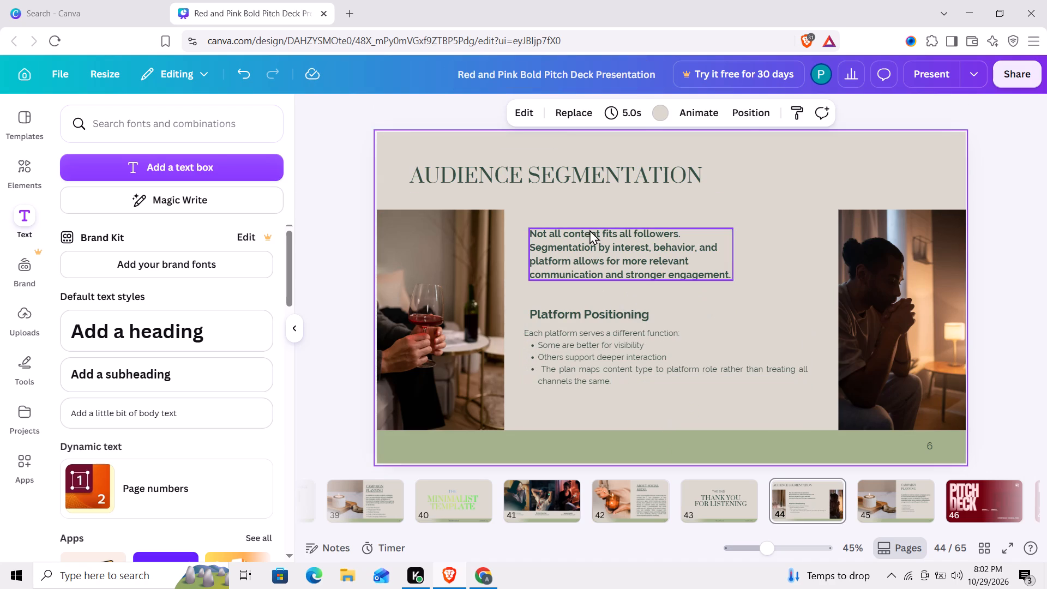
# Set the font size of the bold introductory paragraph to 26 and nudge it slightly up.
pyautogui.doubleClick(589, 230)
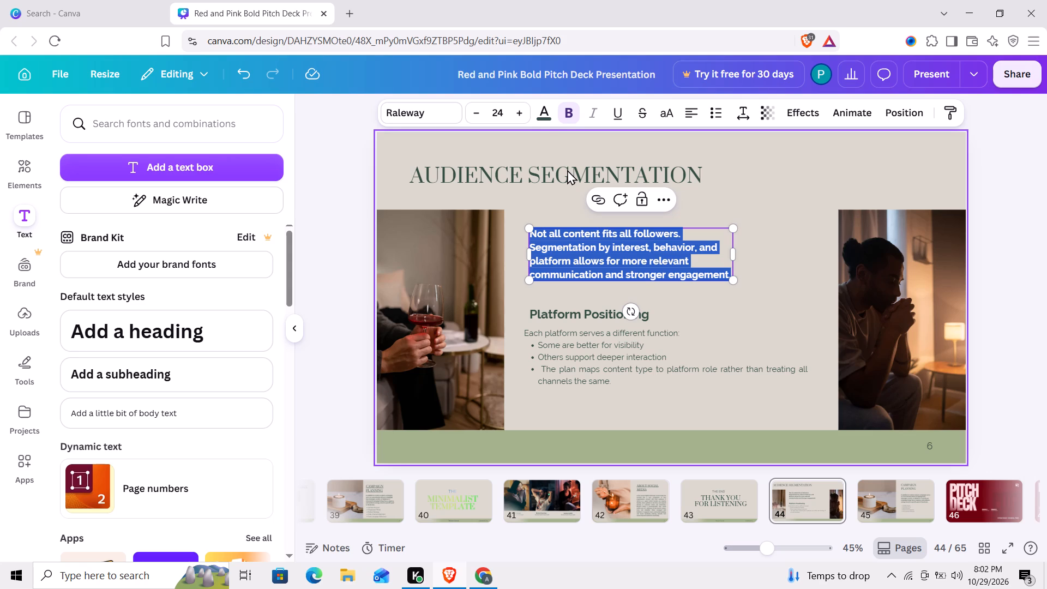
pyautogui.doubleClick(525, 113)
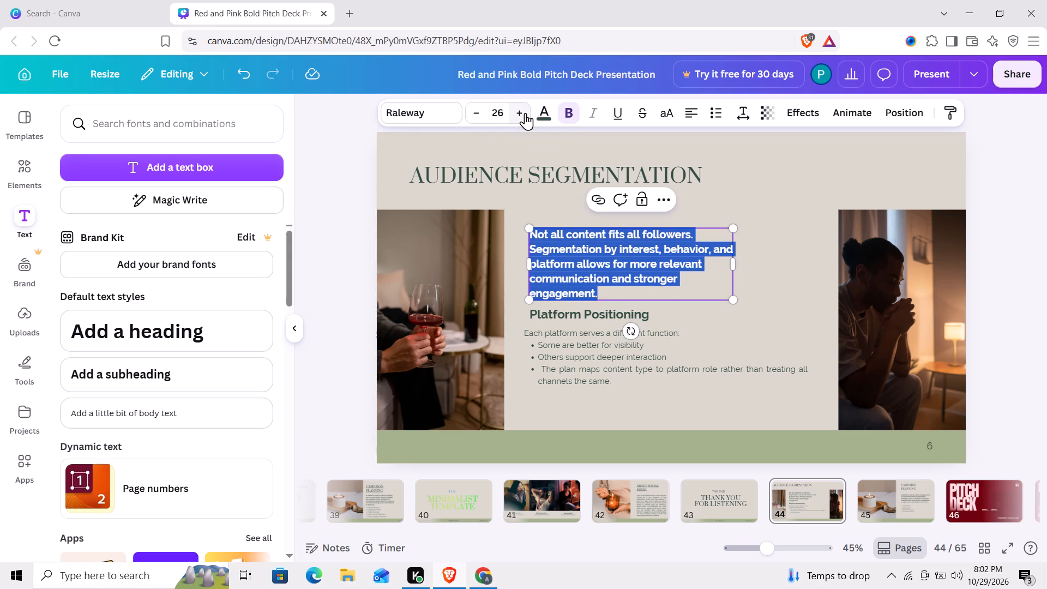
pyautogui.click(786, 288)
pyautogui.moveTo(659, 254); pyautogui.dragTo(662, 247)
# Enlarge the AUDIENCE SEGMENTATION title's font size by 2 and move the title slightly up.
pyautogui.doubleClick(585, 177)
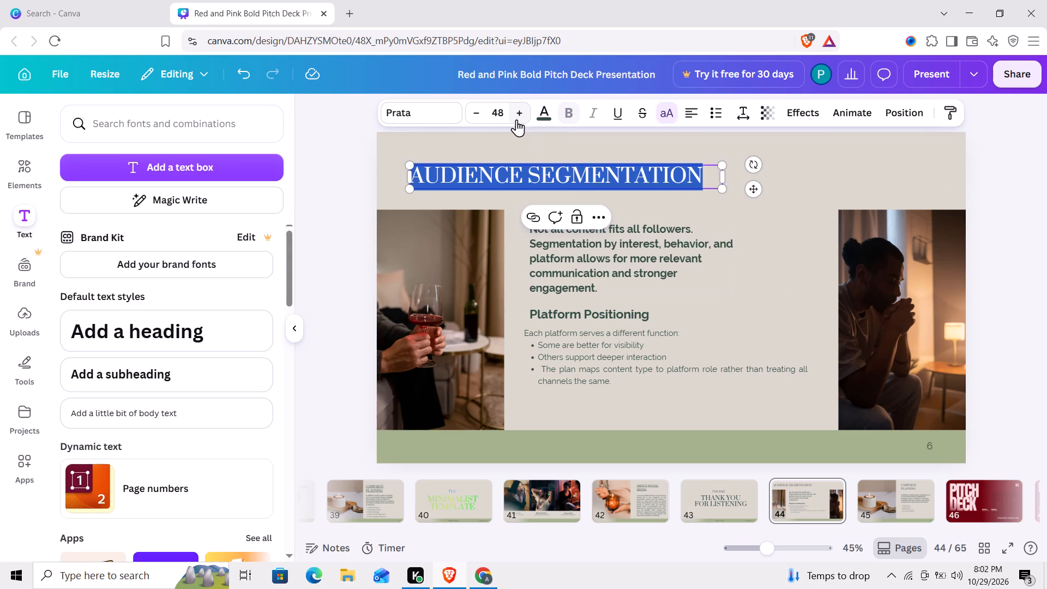
pyautogui.doubleClick(516, 111)
pyautogui.click(755, 221)
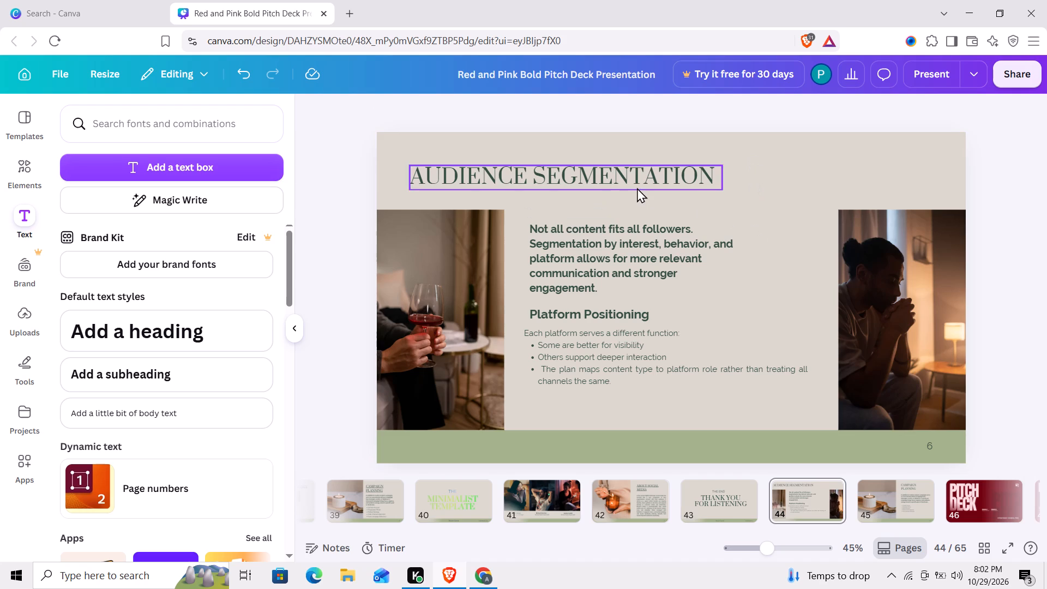
pyautogui.moveTo(637, 184); pyautogui.dragTo(637, 176)
pyautogui.click(741, 244)
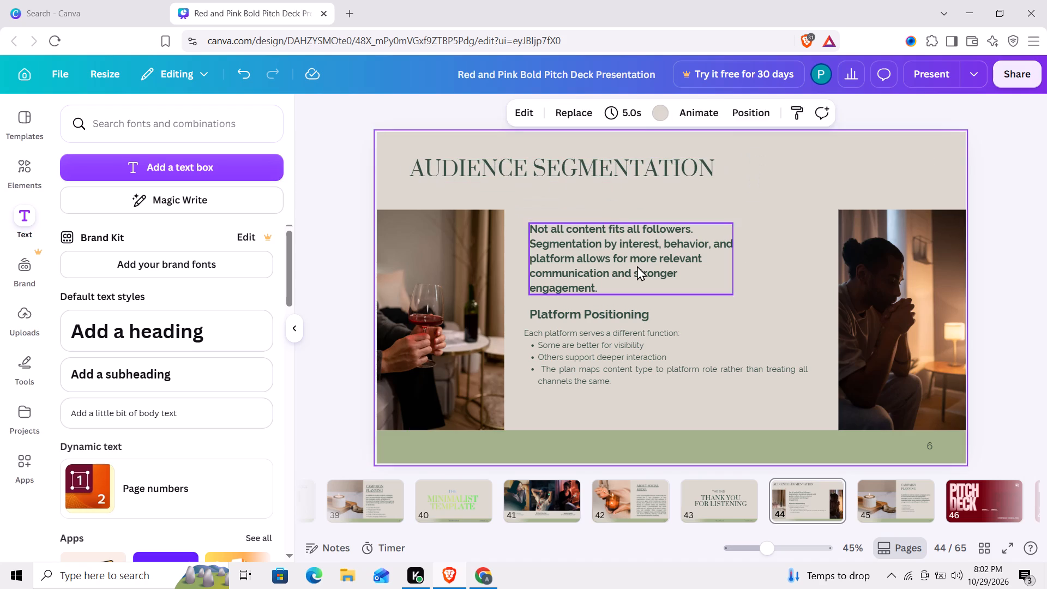
# Raise the introductory paragraph and the Platform Positioning subheading, and align the body text with the subheading's left edge.
pyautogui.moveTo(636, 266); pyautogui.dragTo(636, 260)
pyautogui.click(628, 314)
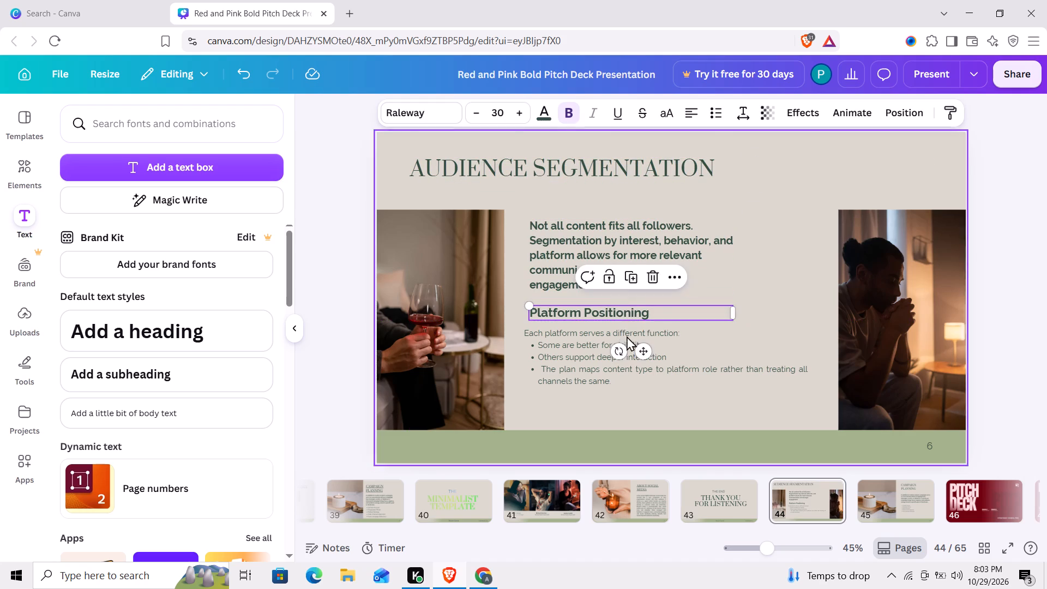
pyautogui.moveTo(627, 341); pyautogui.dragTo(633, 338)
pyautogui.moveTo(612, 261); pyautogui.dragTo(611, 251)
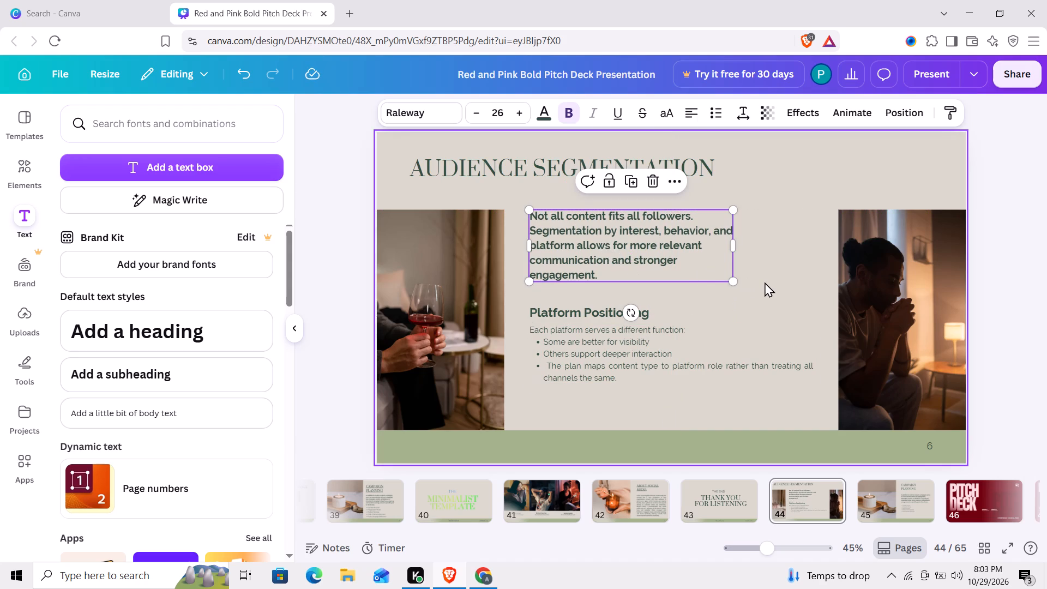
pyautogui.click(767, 286)
pyautogui.click(861, 301)
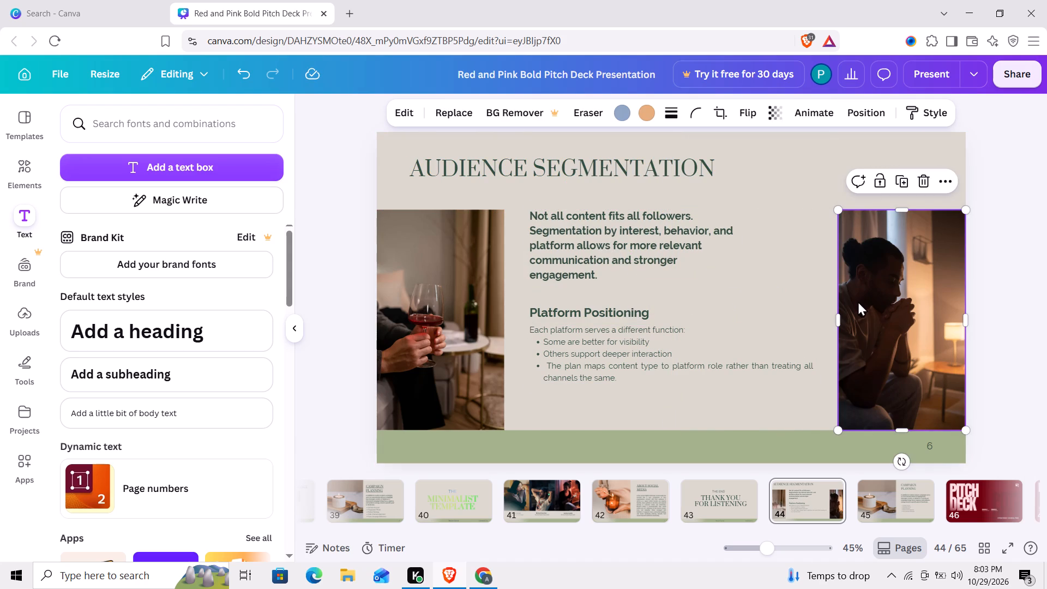
pyautogui.click(797, 285)
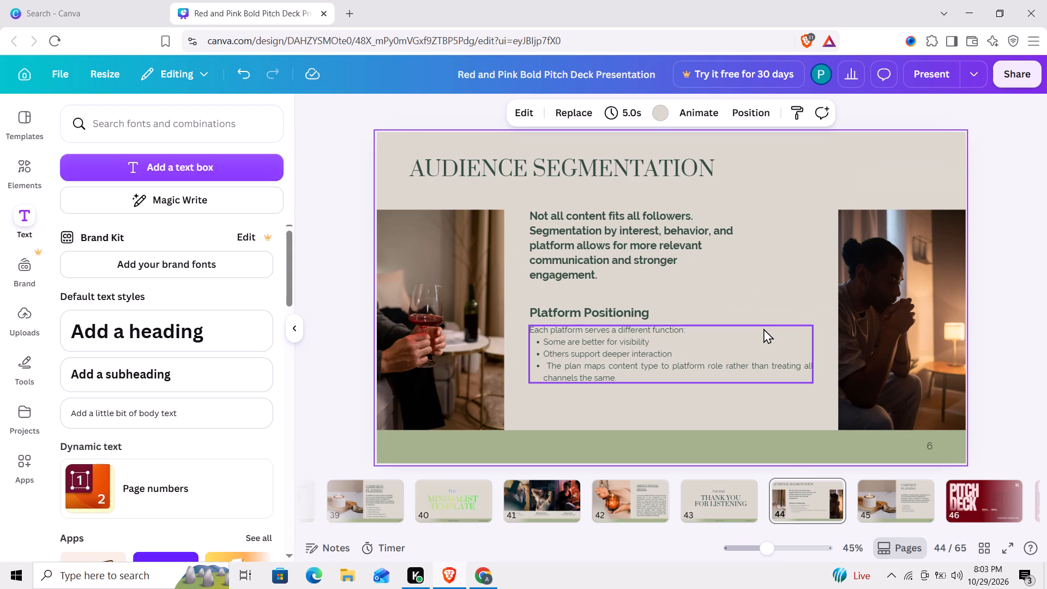
# On page 45, set the CAMPAIGN PLANNING title's font size to 50 and underline it.
pyautogui.click(762, 525)
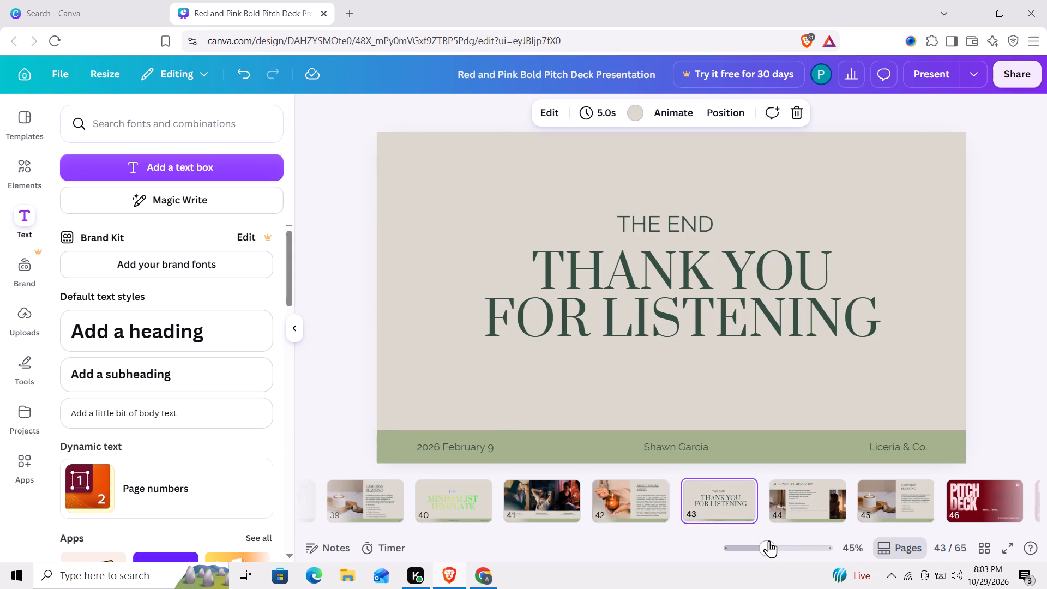
pyautogui.press('Right')
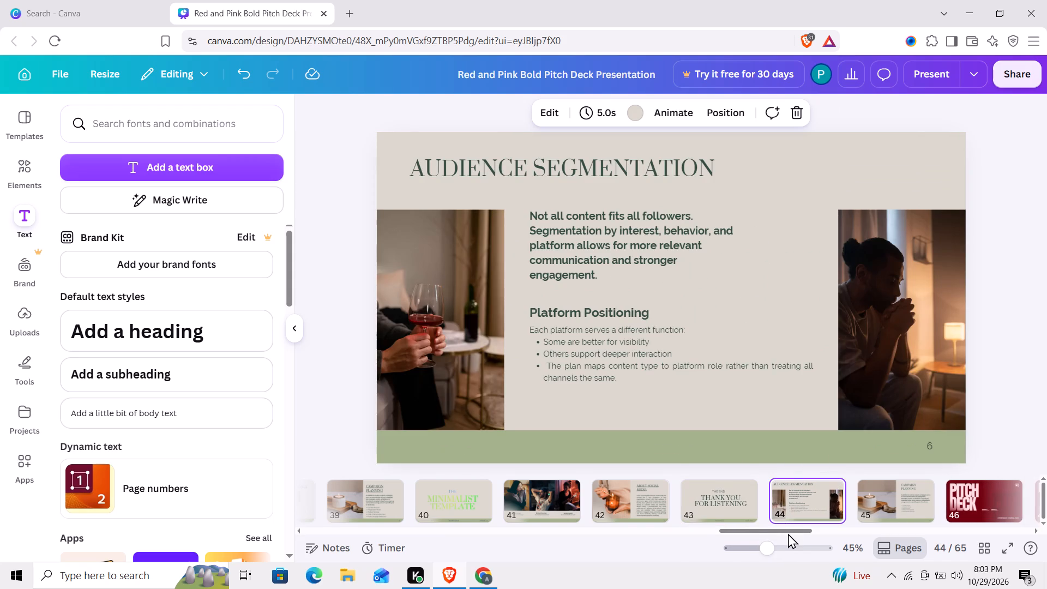
pyautogui.moveTo(788, 530); pyautogui.dragTo(797, 530)
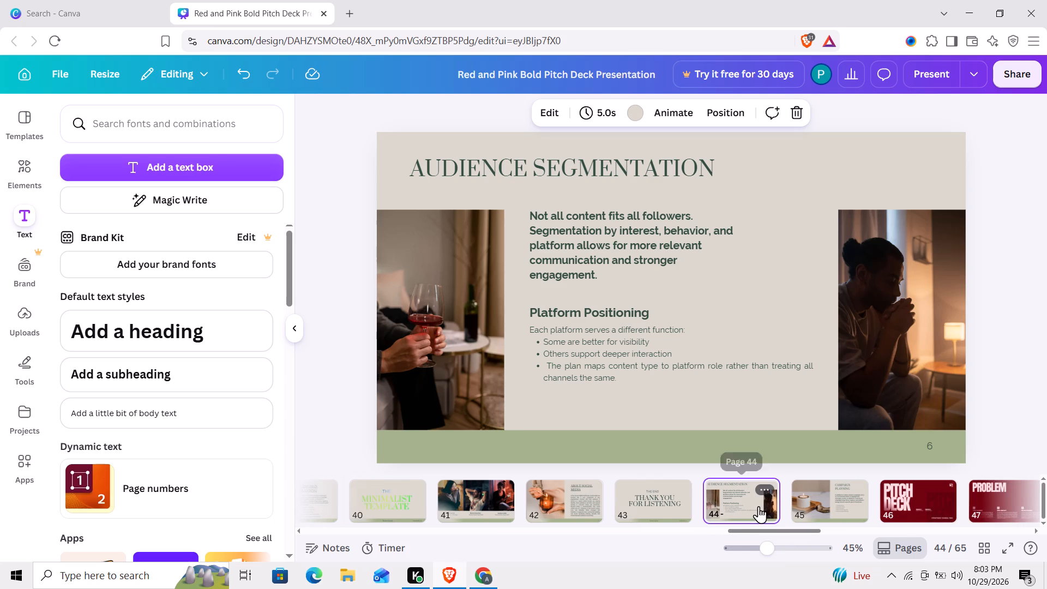
pyautogui.click(758, 506)
pyautogui.press('Right')
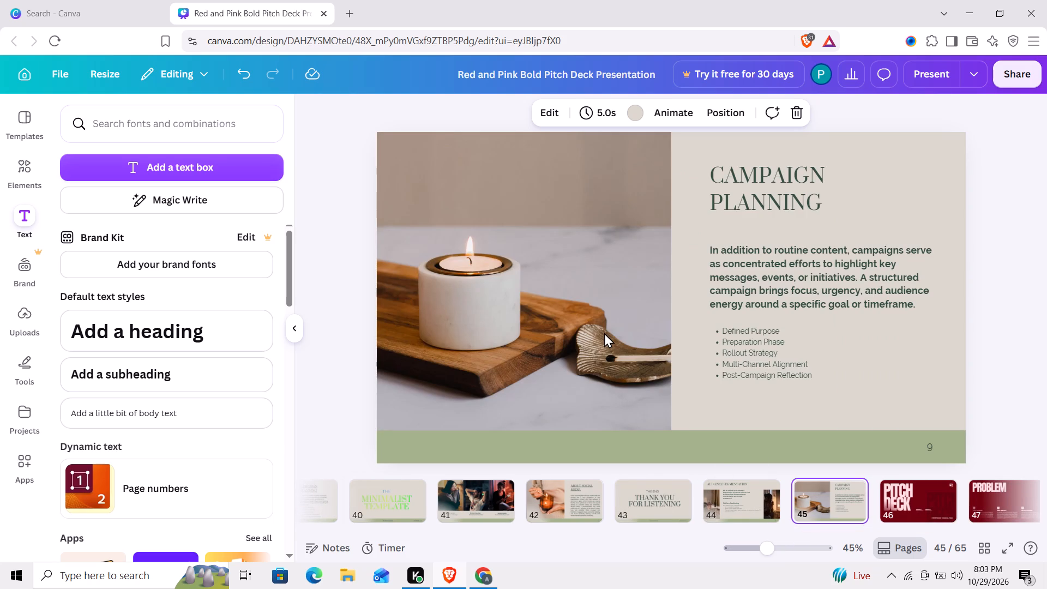
pyautogui.click(768, 196)
pyautogui.doubleClick(768, 196)
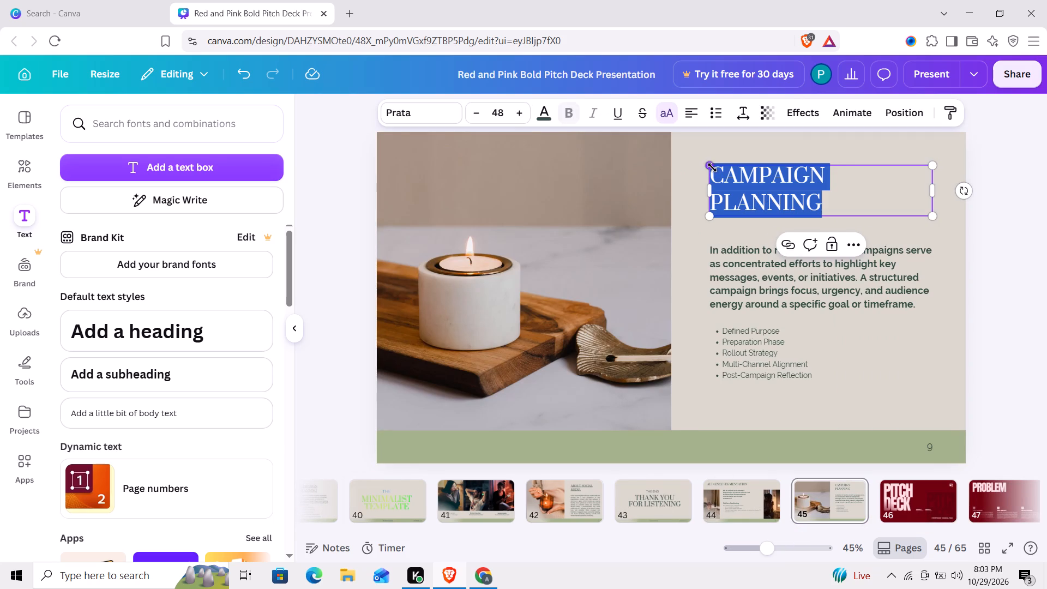
pyautogui.doubleClick(527, 115)
pyautogui.click(541, 118)
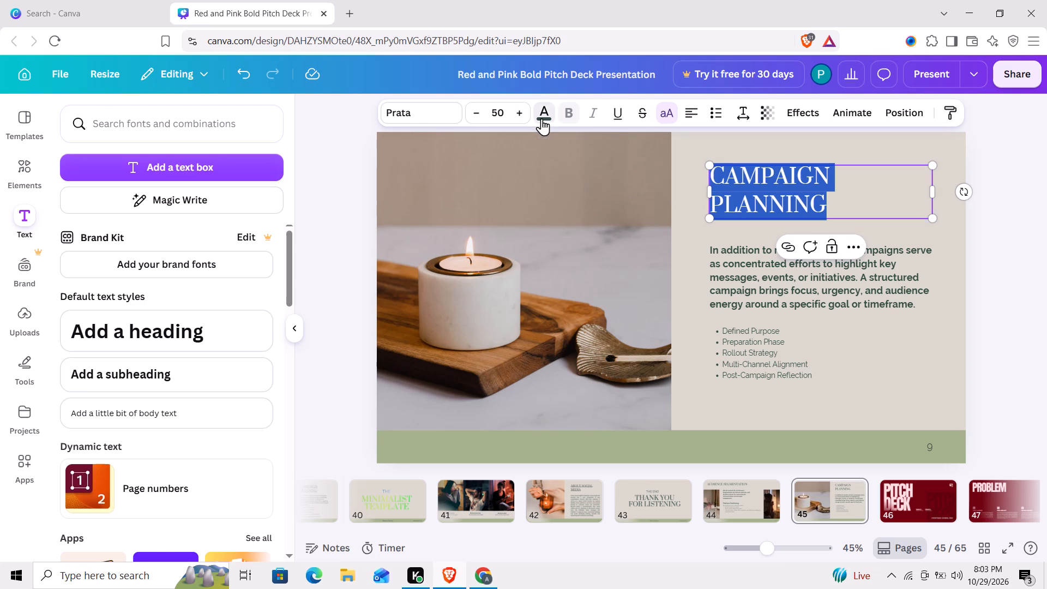
pyautogui.click(612, 120)
# Set the font size of the bold paragraph below the CAMPAIGN PLANNING title to 30.
pyautogui.doubleClick(740, 277)
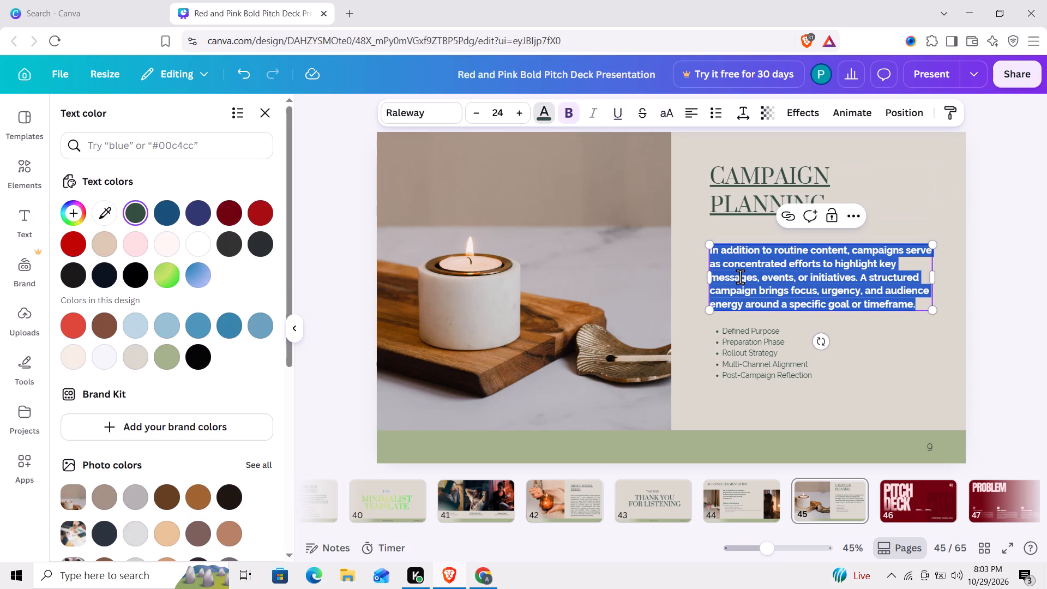
pyautogui.click(521, 119)
pyautogui.tripleClick(521, 119)
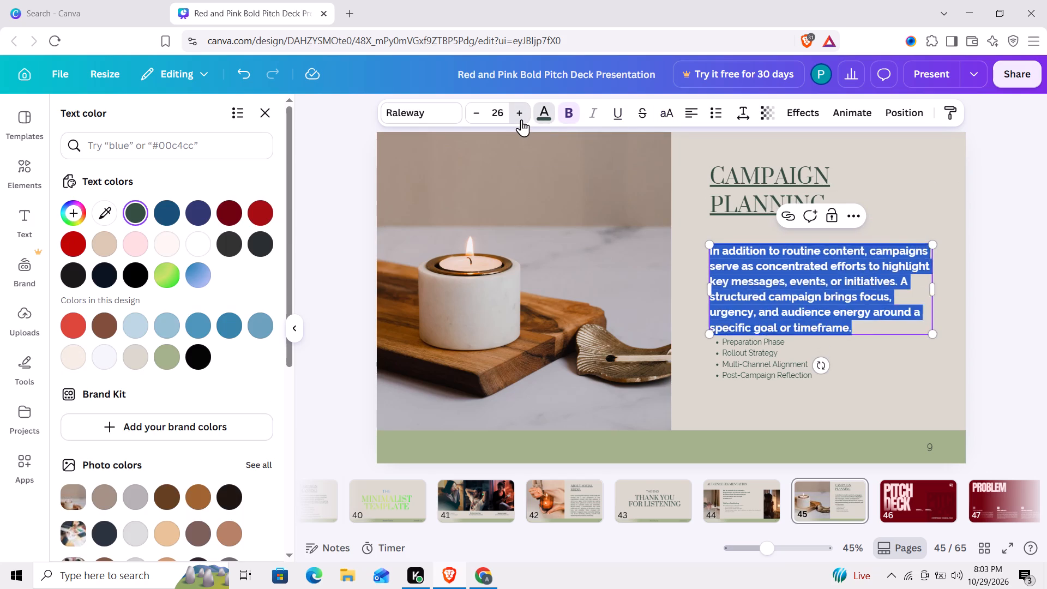
pyautogui.click(521, 120)
pyautogui.click(521, 121)
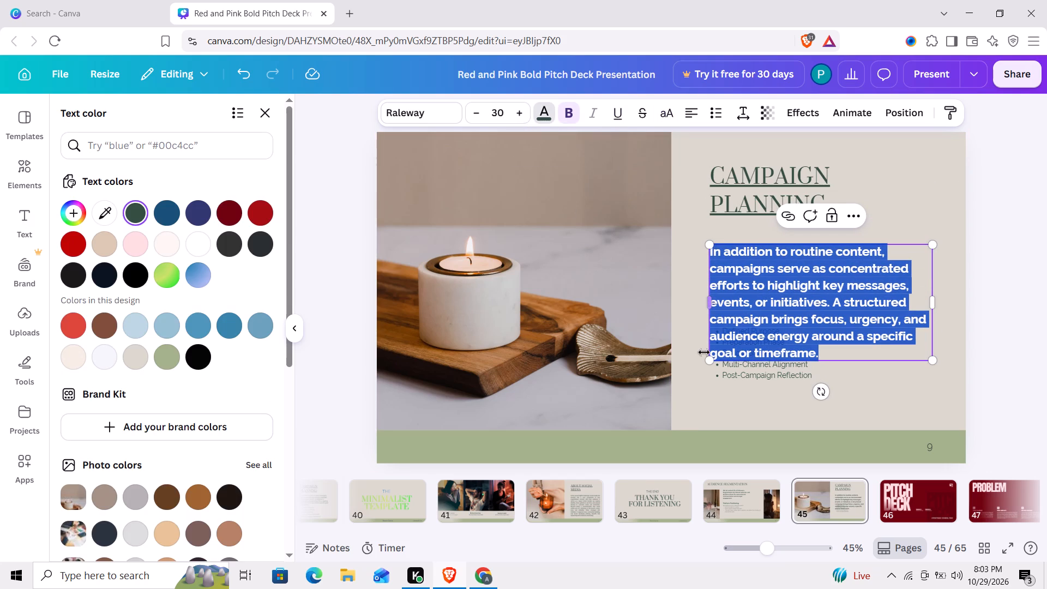
# Set the font size of the bullet list from Defined Purpose to Post-Campaign Reflection to 25.
pyautogui.click(720, 381)
pyautogui.doubleClick(720, 375)
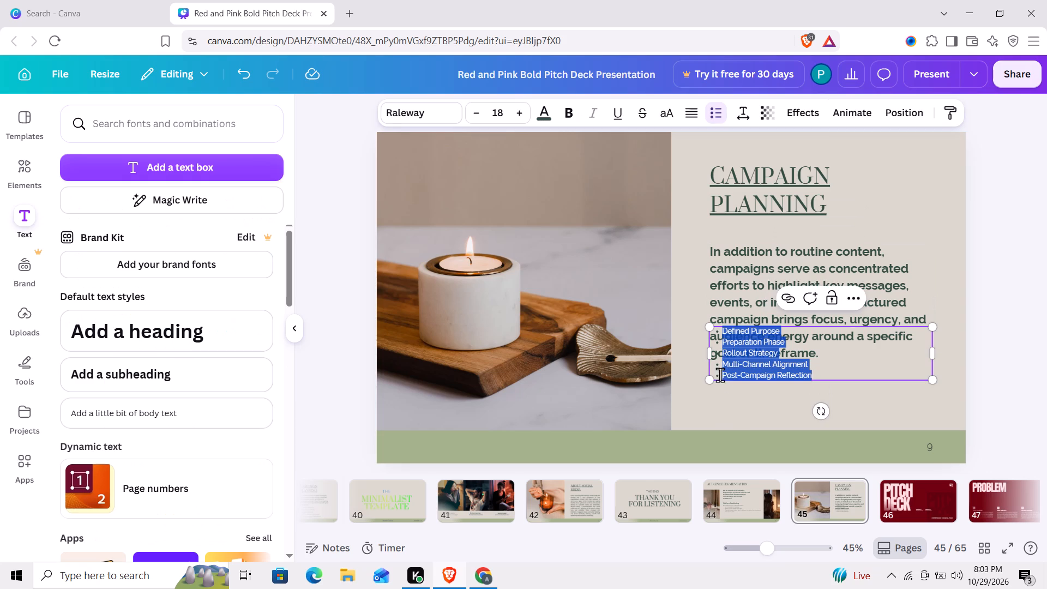
pyautogui.click(840, 366)
pyautogui.doubleClick(526, 110)
pyautogui.tripleClick(525, 110)
pyautogui.click(525, 110)
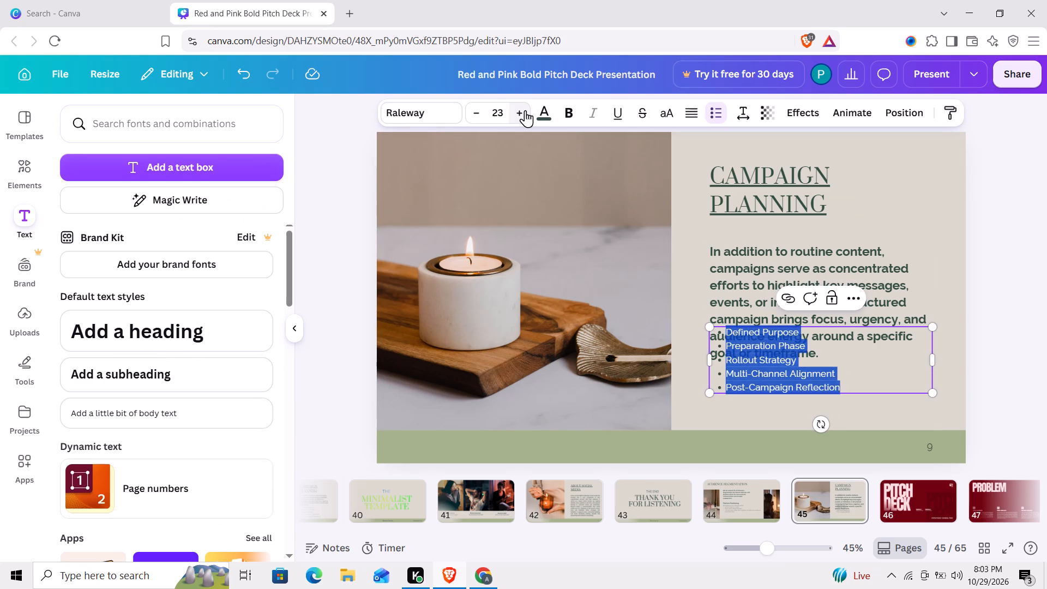
pyautogui.click(525, 110)
# Separate the overlapping text by moving the bullet list down and the bold paragraph up, keeping their left edges aligned.
pyautogui.moveTo(847, 362); pyautogui.dragTo(847, 377)
pyautogui.click(868, 418)
pyautogui.moveTo(810, 332); pyautogui.dragTo(816, 361)
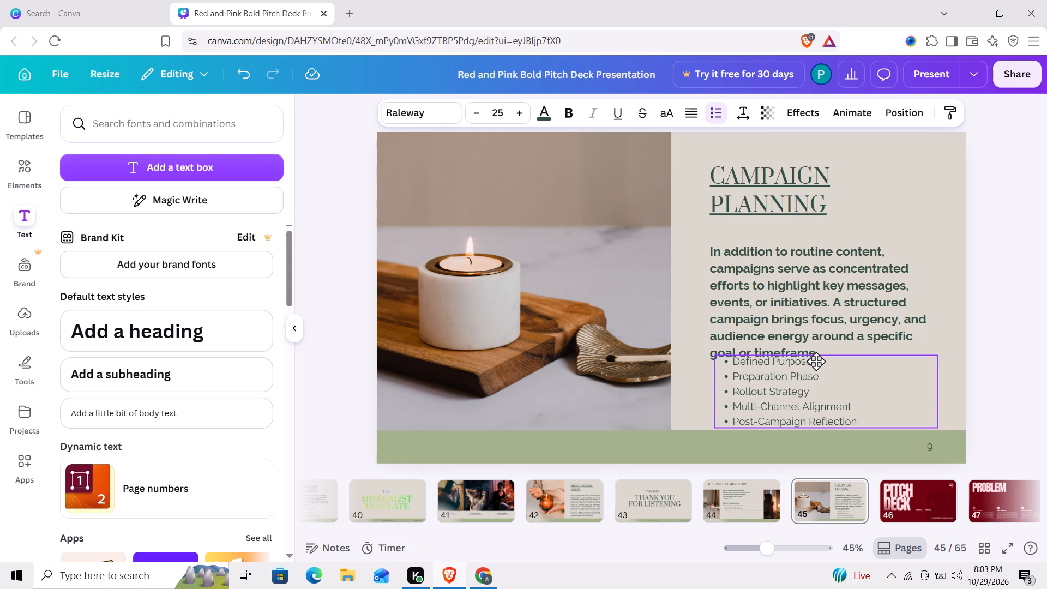
pyautogui.moveTo(816, 361); pyautogui.dragTo(812, 363)
pyautogui.moveTo(775, 296); pyautogui.dragTo(772, 280)
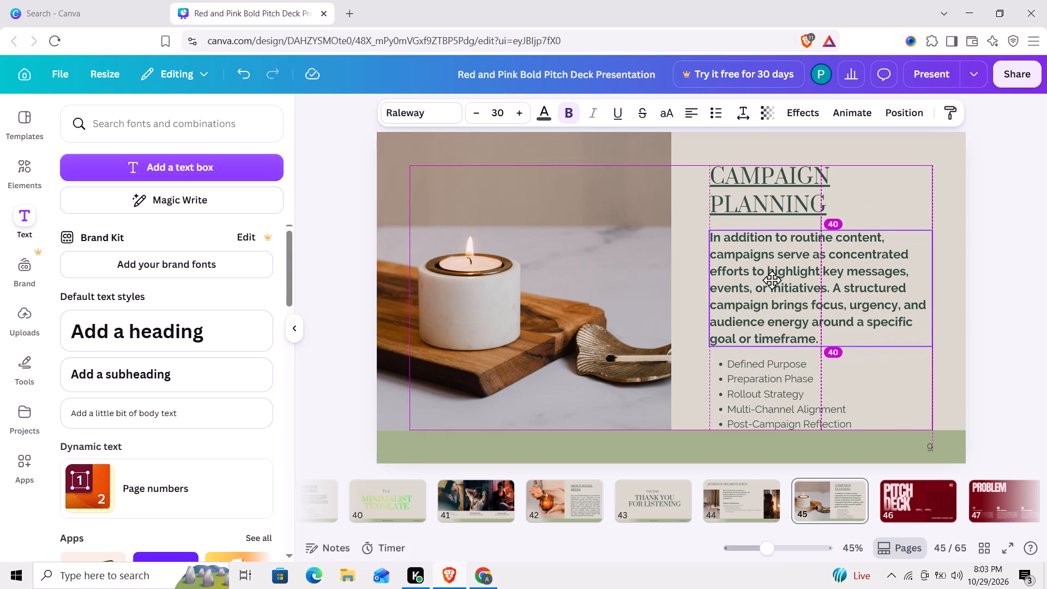
pyautogui.moveTo(772, 280); pyautogui.dragTo(772, 278)
pyautogui.moveTo(757, 371); pyautogui.dragTo(751, 365)
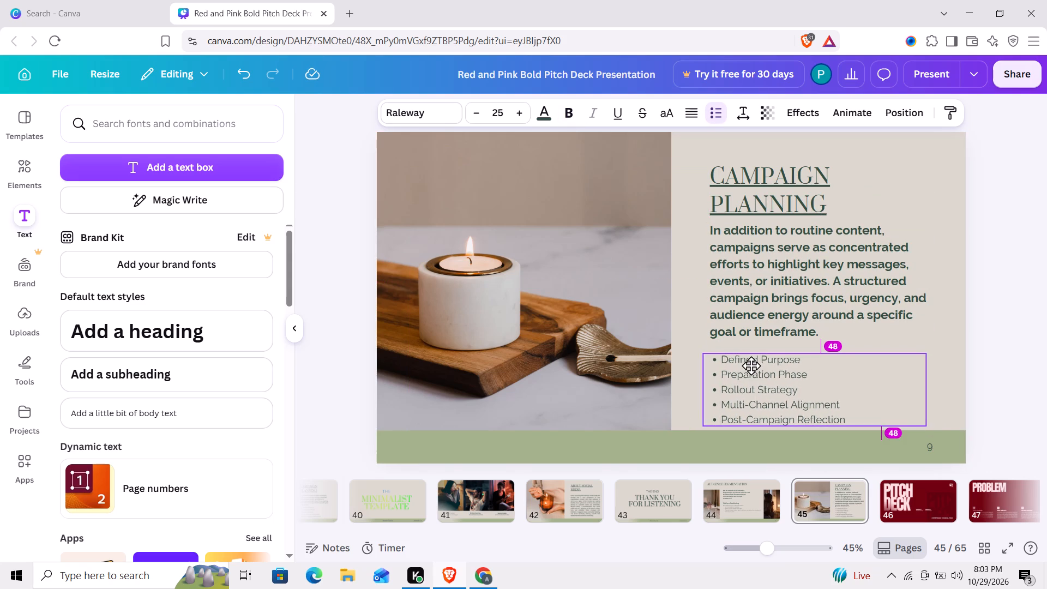
pyautogui.moveTo(751, 365); pyautogui.dragTo(759, 363)
pyautogui.click(682, 357)
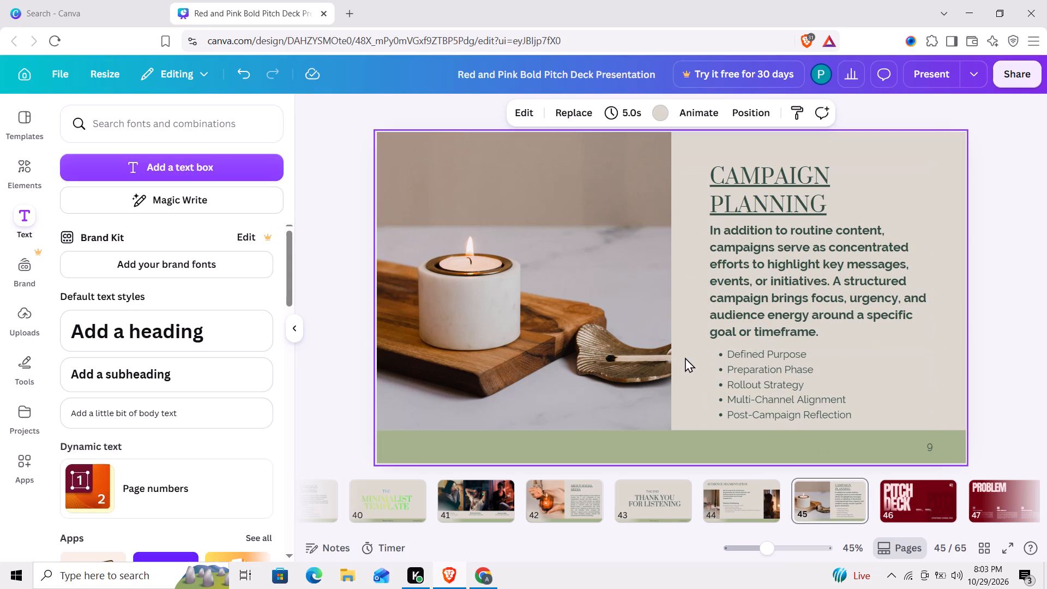
# On page 45, move the CAMPAIGN PLANNING title and the bold paragraph up to open space above the bullet list.
pyautogui.moveTo(768, 197); pyautogui.dragTo(768, 182)
pyautogui.moveTo(781, 241); pyautogui.dragTo(766, 244)
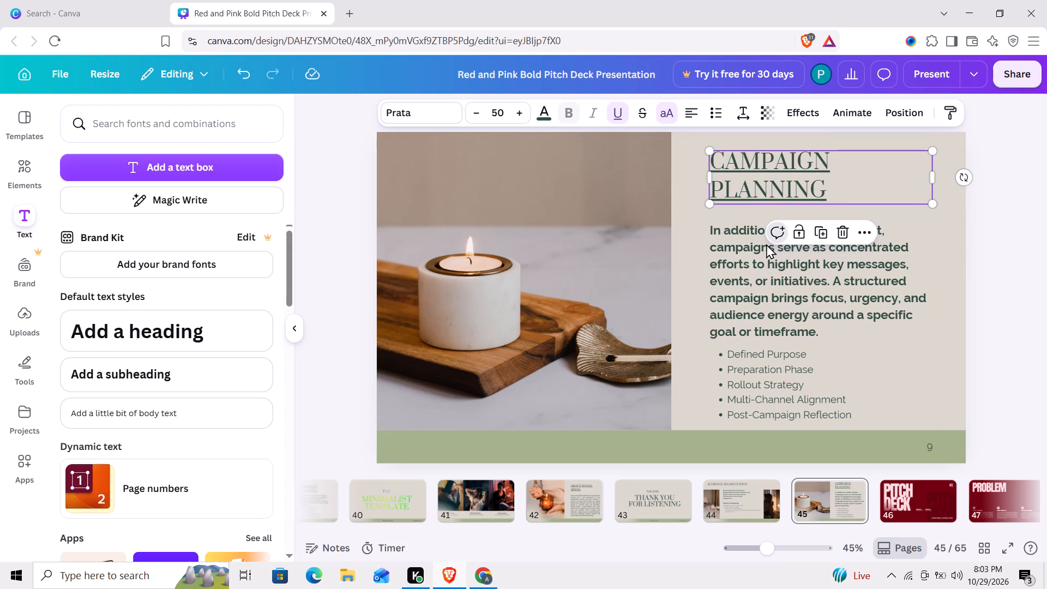
pyautogui.moveTo(766, 244); pyautogui.dragTo(766, 243)
pyautogui.click(774, 265)
pyautogui.moveTo(774, 265); pyautogui.dragTo(774, 253)
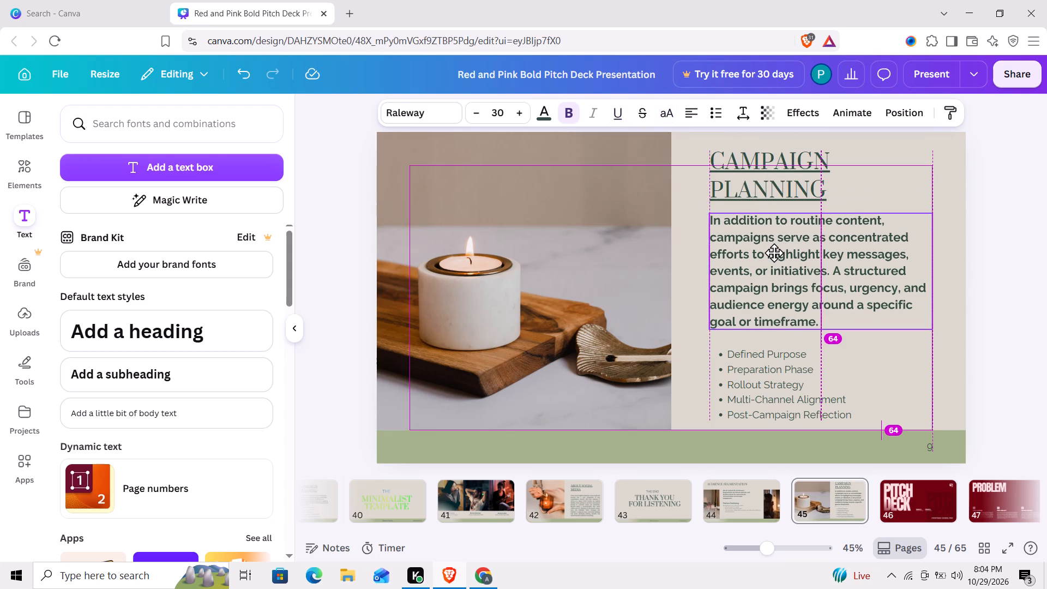
pyautogui.moveTo(774, 253); pyautogui.dragTo(773, 256)
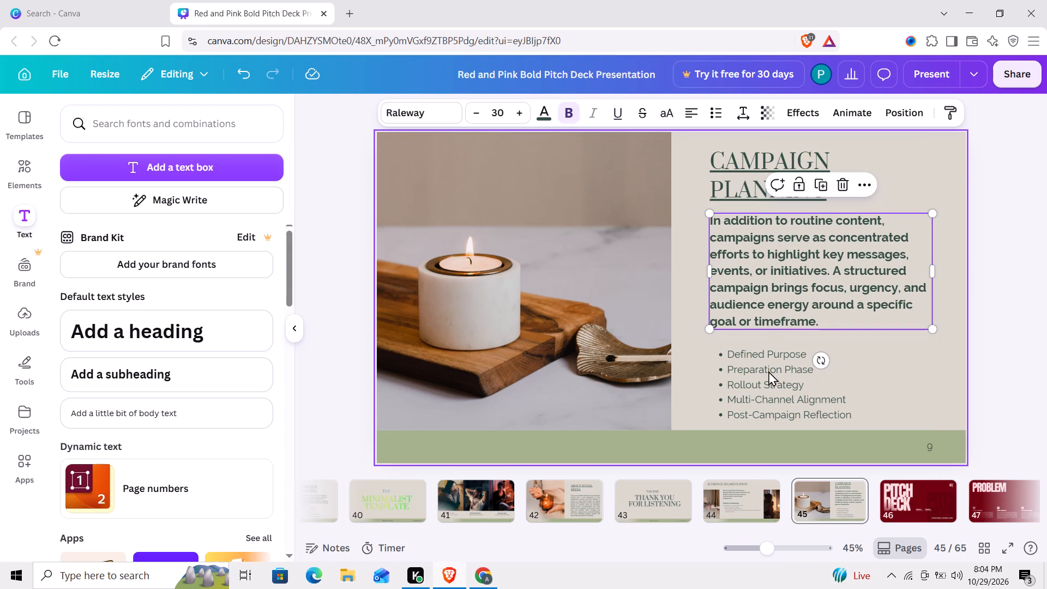
pyautogui.click(682, 319)
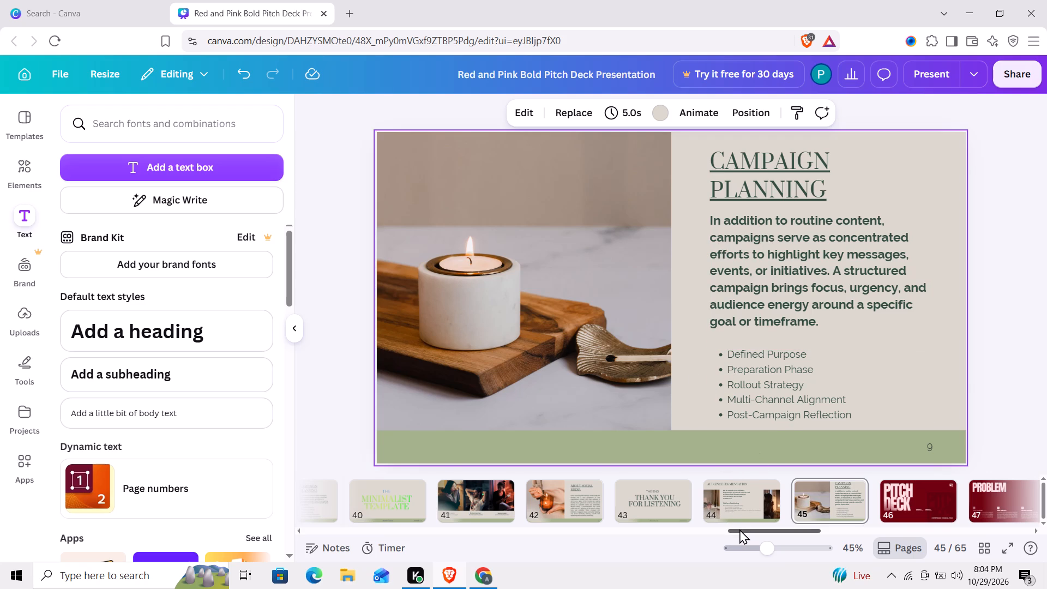
# On page 46, shift the faded background PITCH DECK text slightly up and to the left.
pyautogui.moveTo(739, 529); pyautogui.dragTo(748, 529)
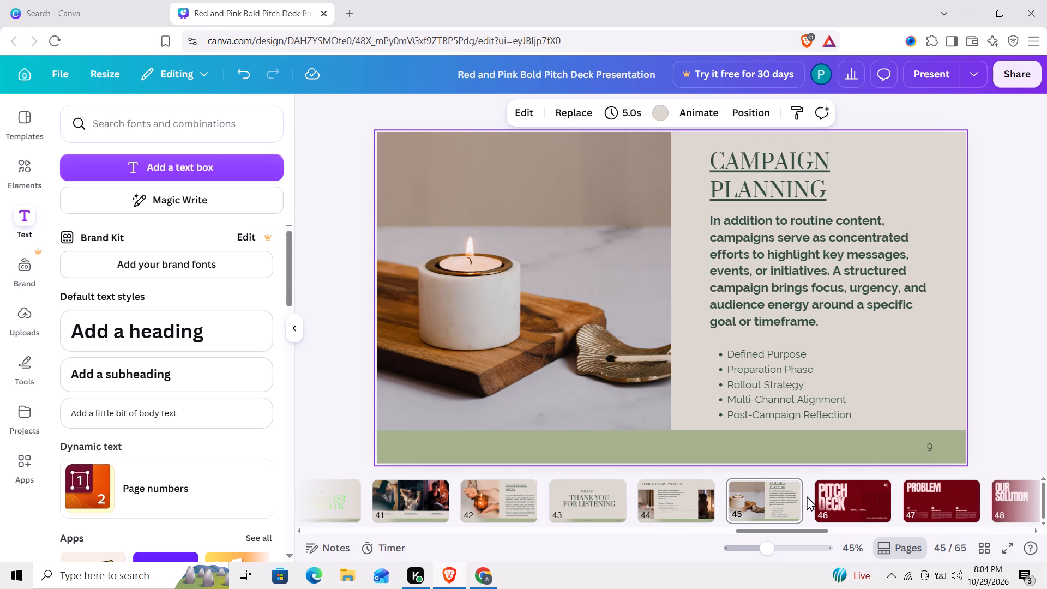
pyautogui.click(826, 496)
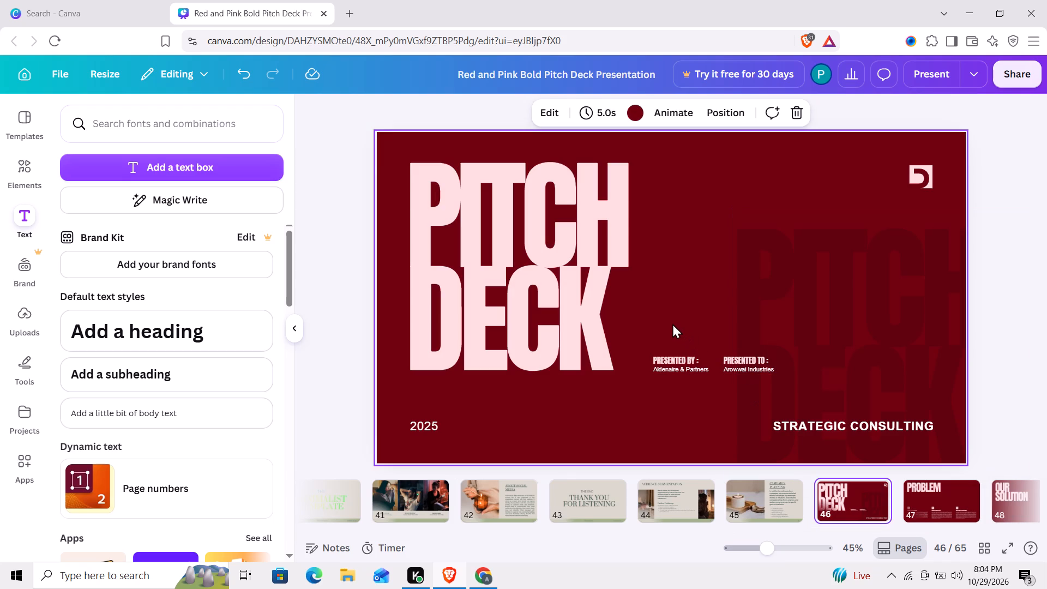
pyautogui.moveTo(797, 319); pyautogui.dragTo(797, 318)
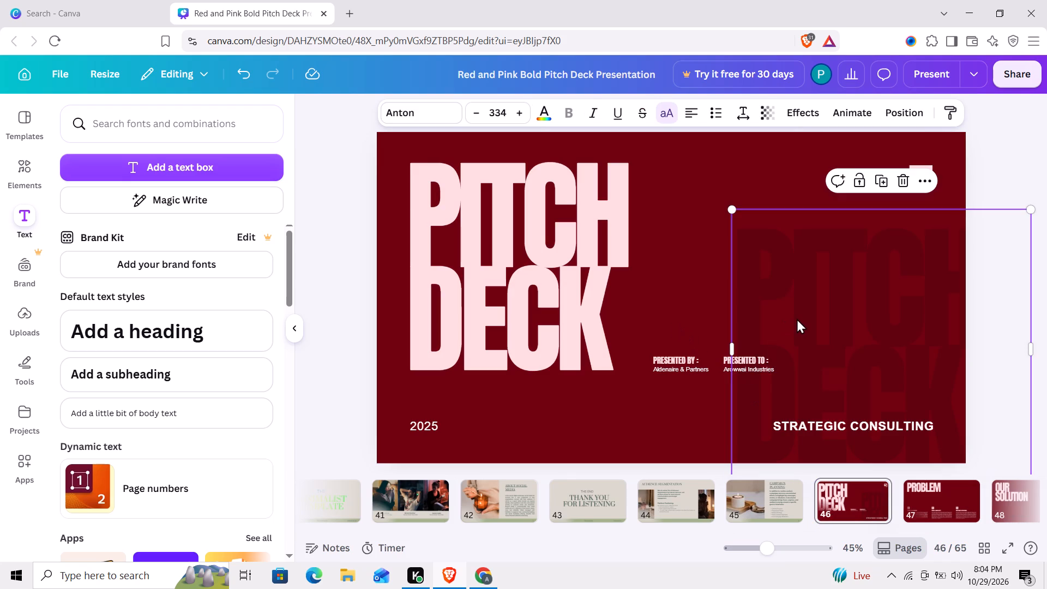
pyautogui.moveTo(797, 318); pyautogui.dragTo(778, 309)
# Move the PRESENTED TO label and the Arowwai Industries line up, keeping their left edges aligned.
pyautogui.moveTo(742, 355); pyautogui.dragTo(742, 349)
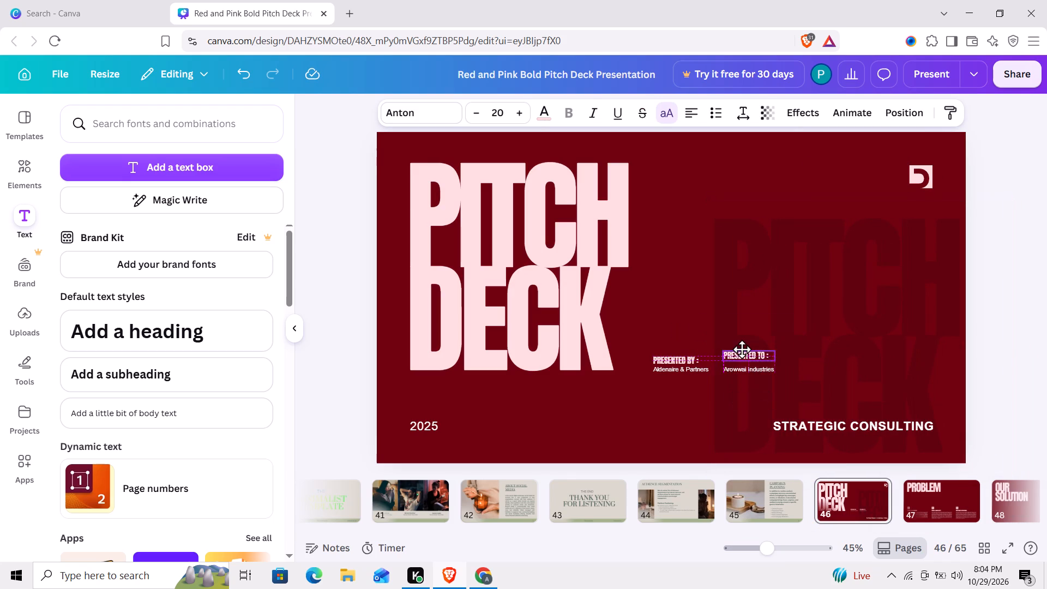
pyautogui.moveTo(742, 349); pyautogui.dragTo(742, 341)
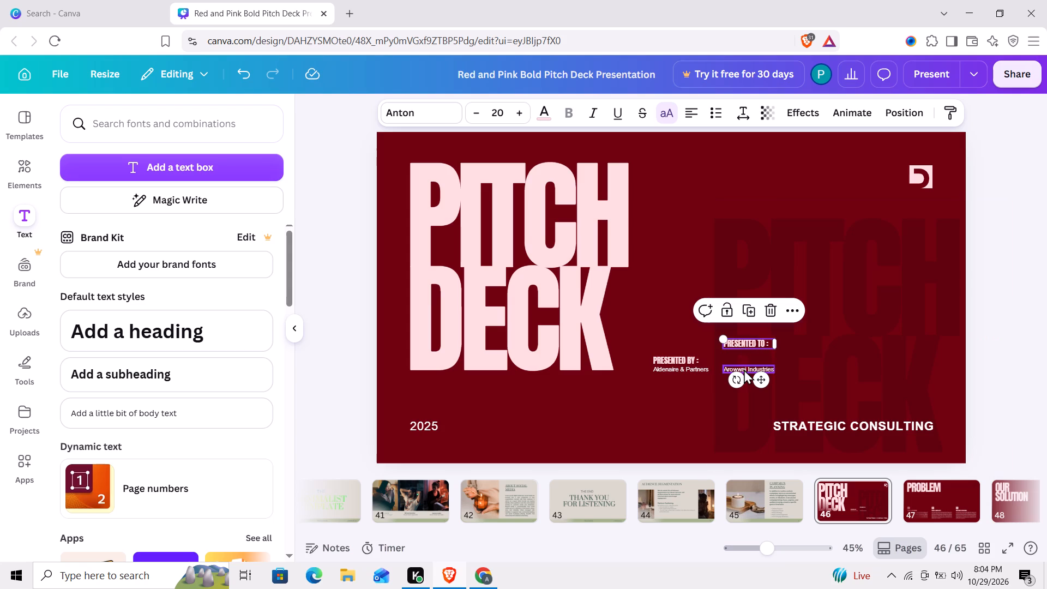
pyautogui.moveTo(744, 370); pyautogui.dragTo(744, 356)
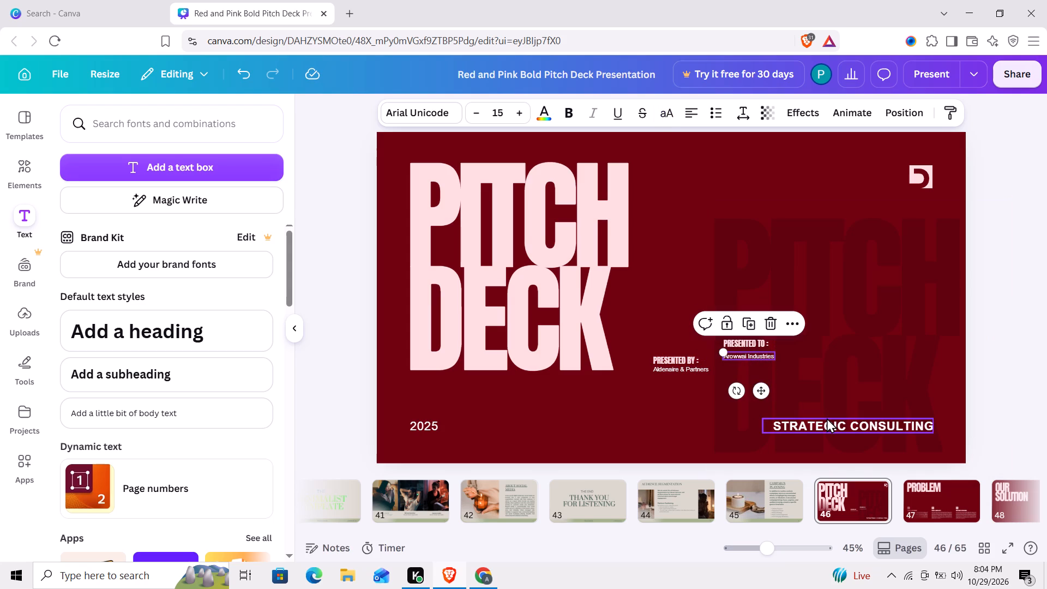
# Move the STRATEGIC CONSULTING text over to the slide's right edge and slightly up.
pyautogui.click(827, 418)
pyautogui.moveTo(827, 418); pyautogui.dragTo(849, 415)
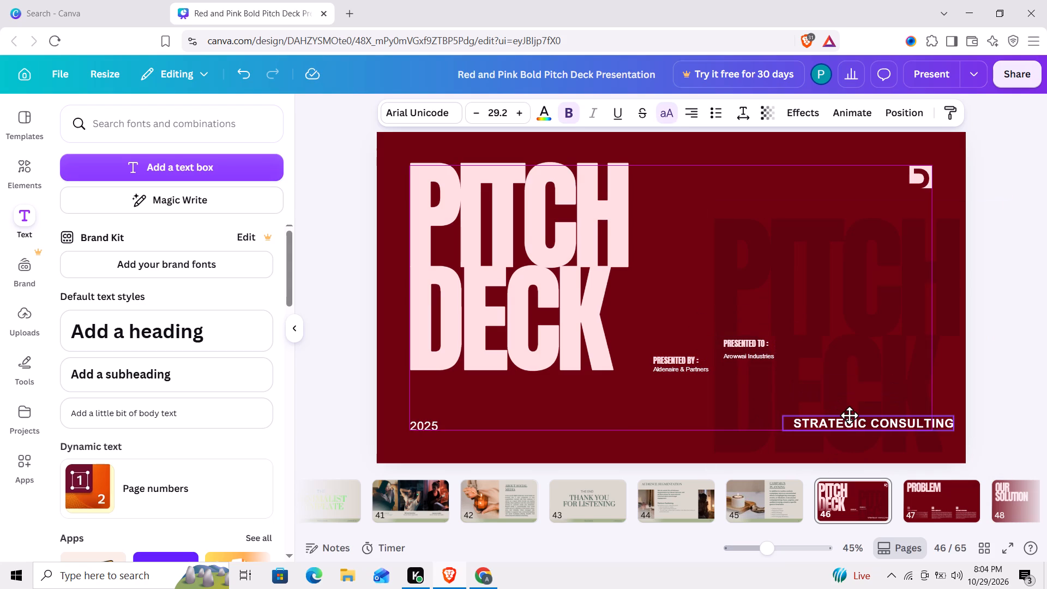
pyautogui.moveTo(849, 415); pyautogui.dragTo(853, 415)
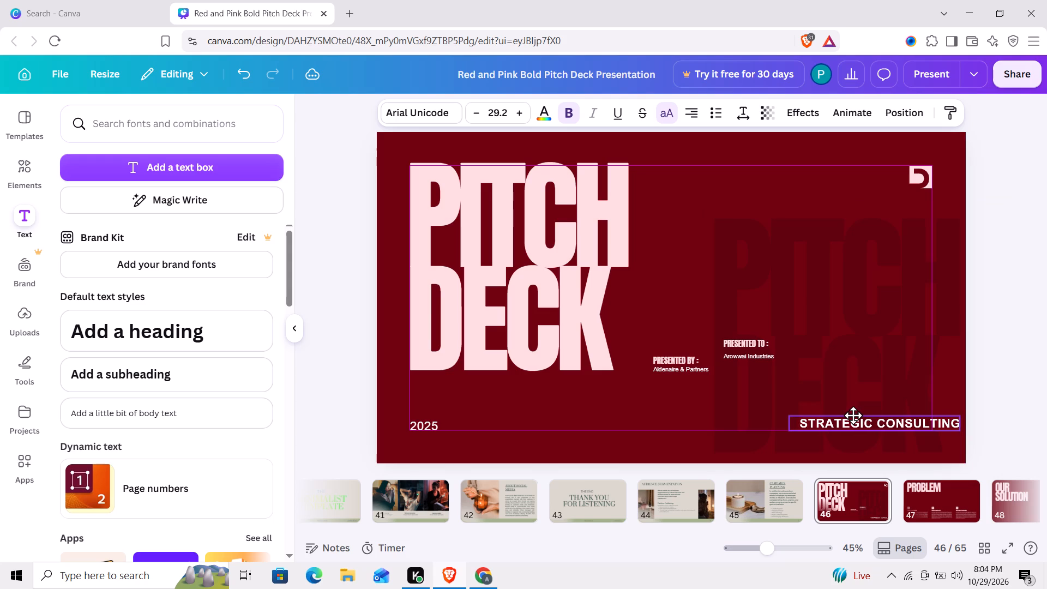
pyautogui.moveTo(853, 415); pyautogui.dragTo(856, 415)
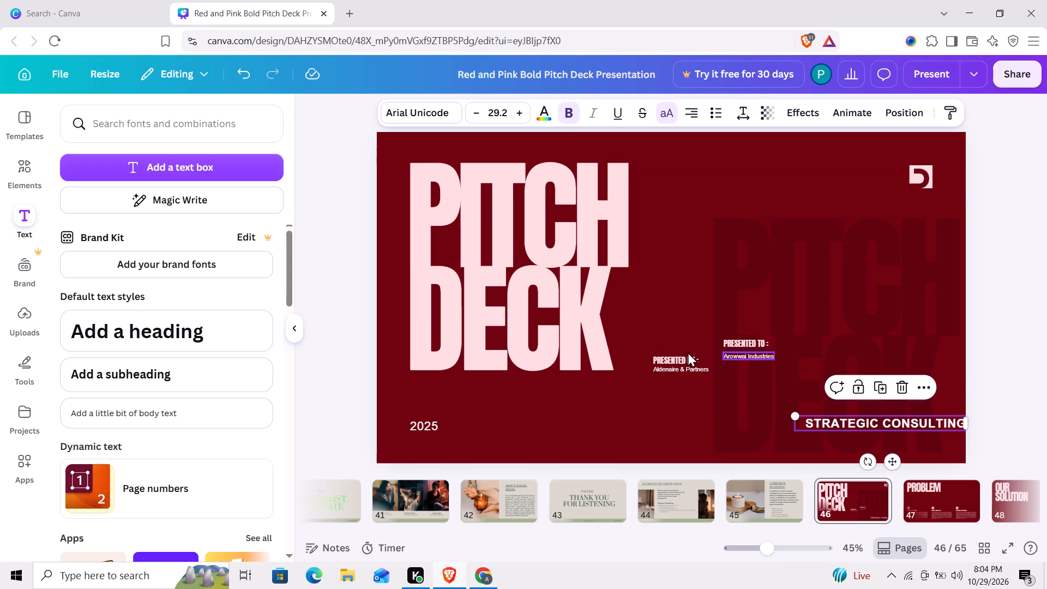
# Move the PRESENTED BY label and the Aldenaire & Partners line down and slightly left, with left edges aligned.
pyautogui.moveTo(687, 359); pyautogui.dragTo(671, 400)
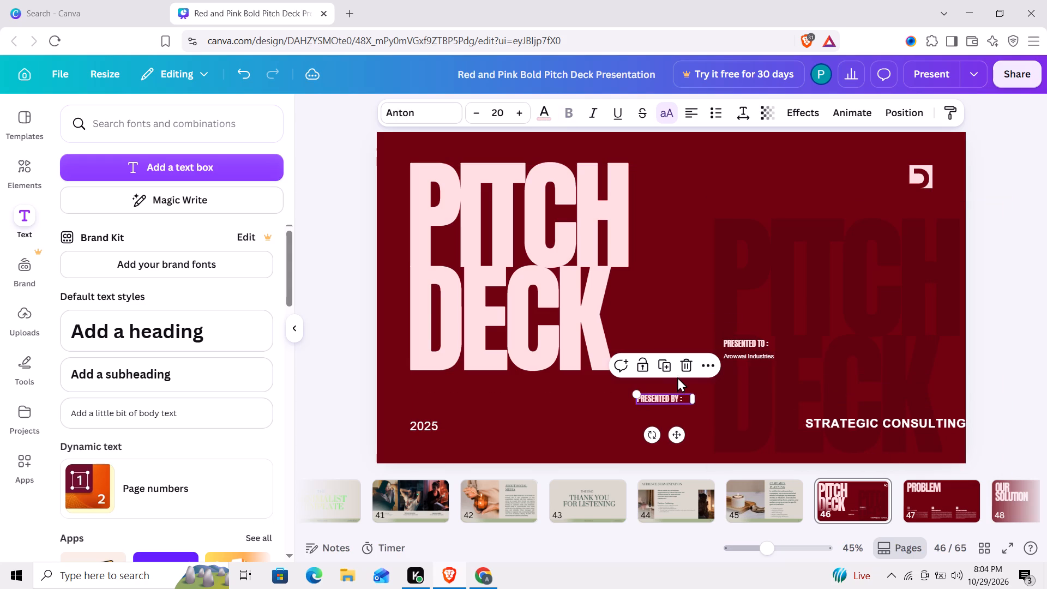
pyautogui.click(676, 384)
pyautogui.moveTo(673, 367); pyautogui.dragTo(661, 413)
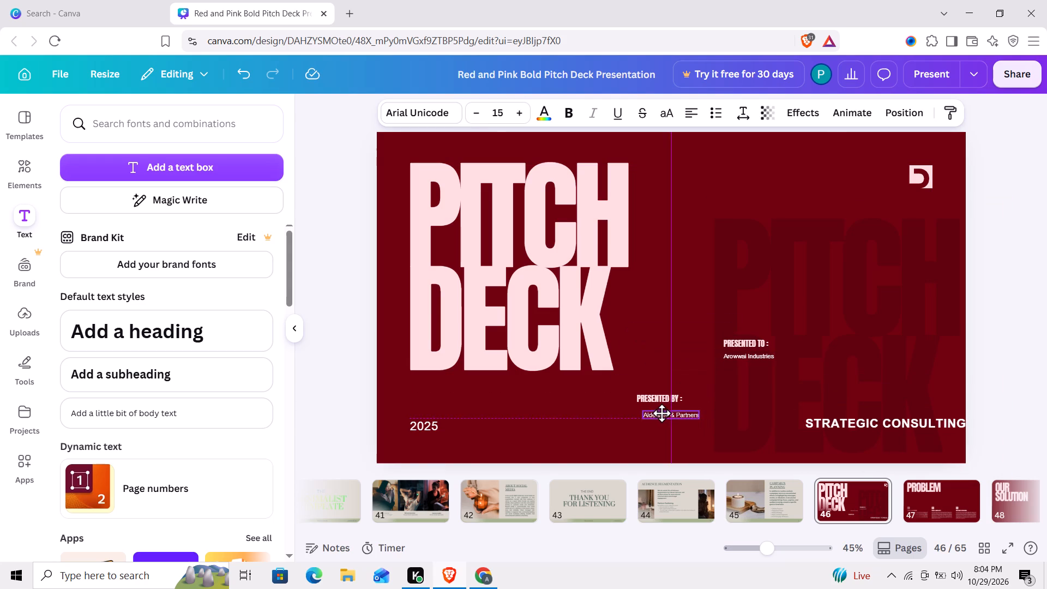
pyautogui.moveTo(661, 413); pyautogui.dragTo(657, 410)
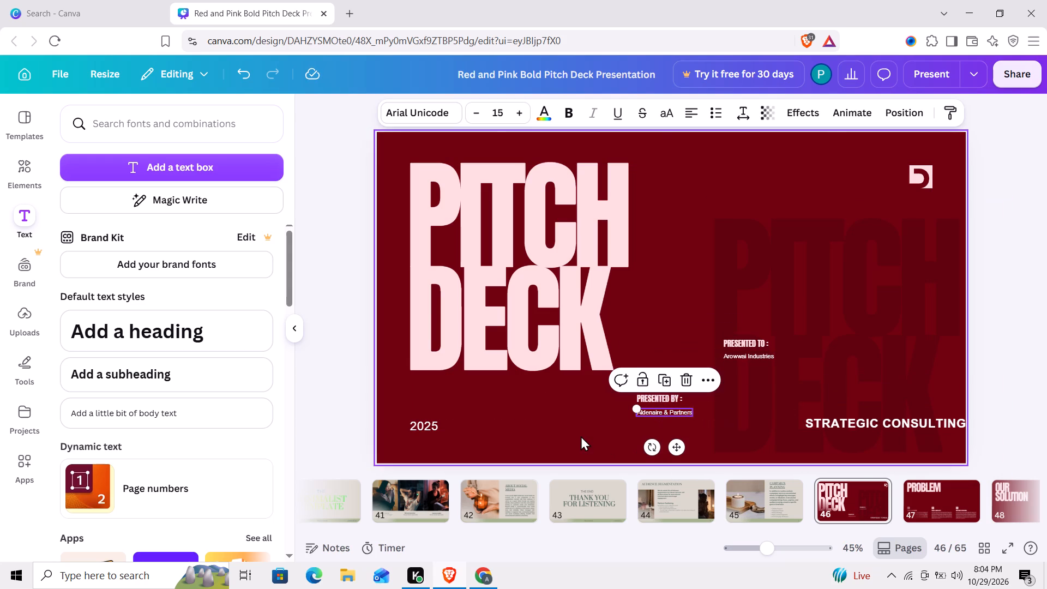
# Change the year at the bottom of the slide to 2026.
pyautogui.doubleClick(416, 424)
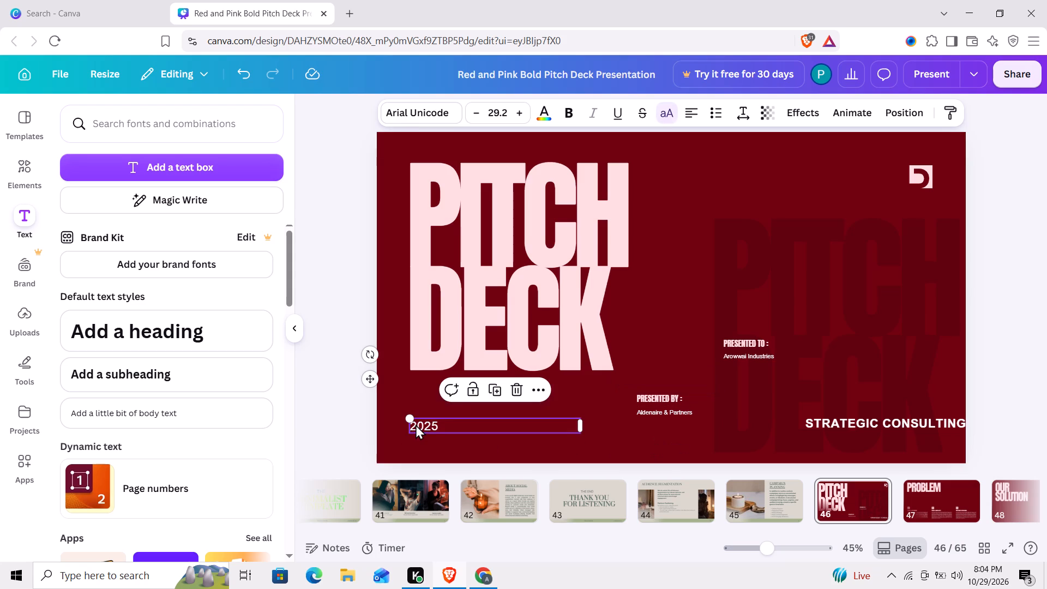
pyautogui.press('Right')
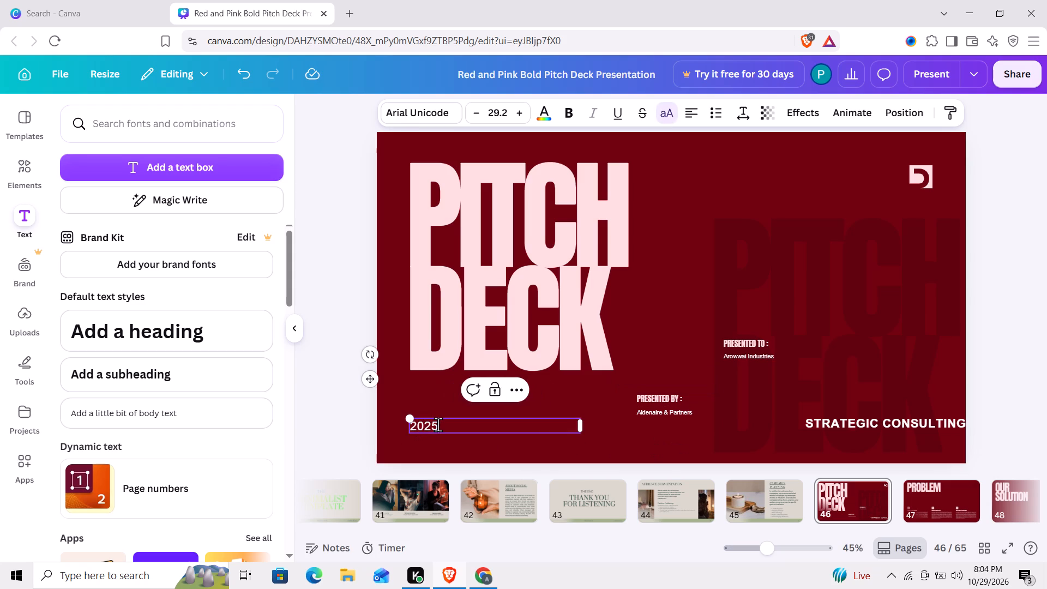
pyautogui.press('BackSpace')
pyautogui.press('6')
pyautogui.click(447, 403)
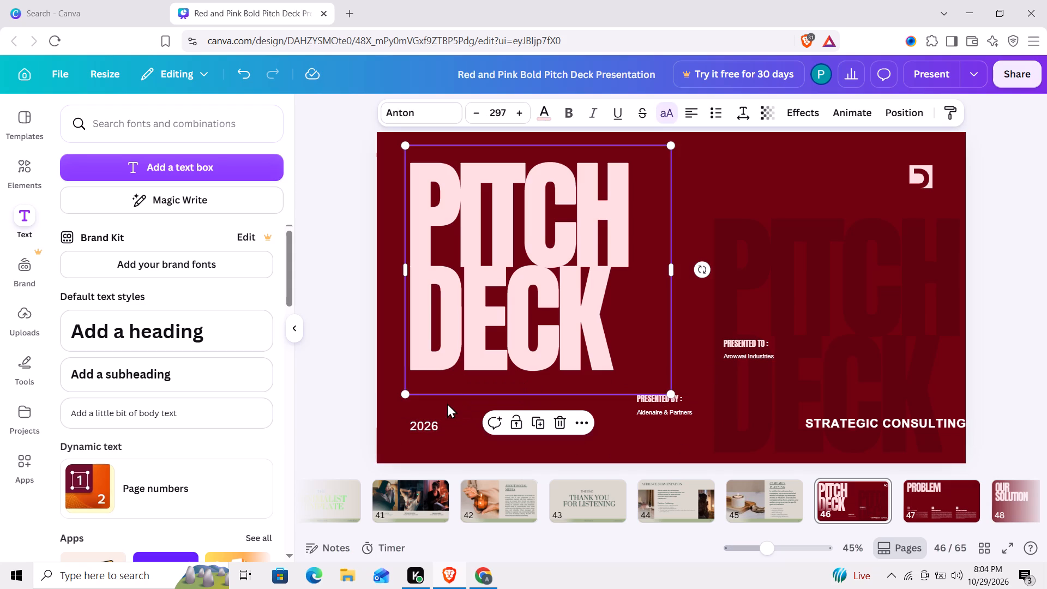
# Recolor the large PITCH DECK title with the yellow-green gradient.
pyautogui.doubleClick(453, 348)
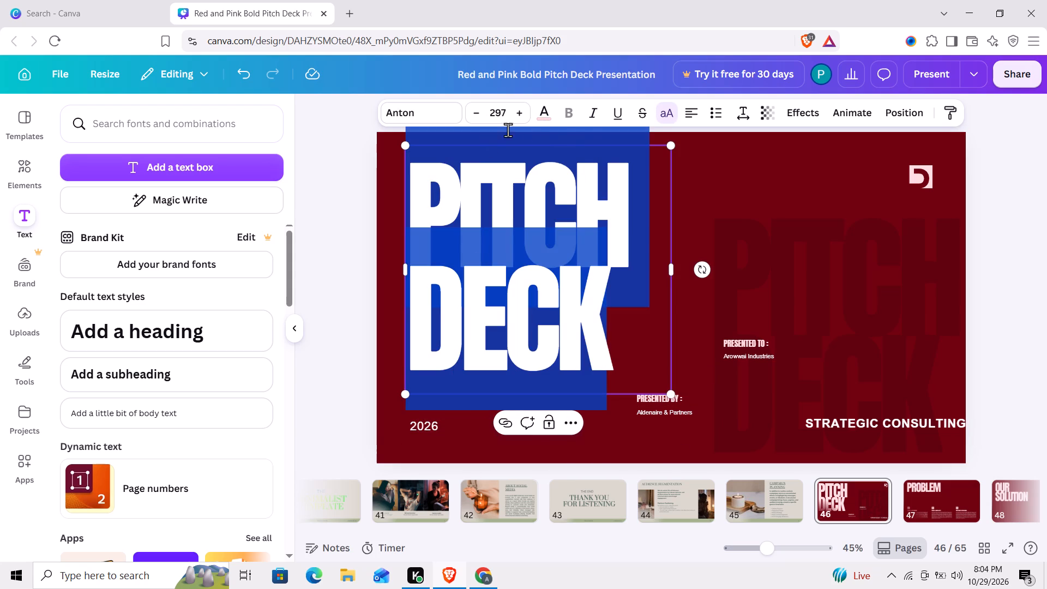
pyautogui.click(549, 117)
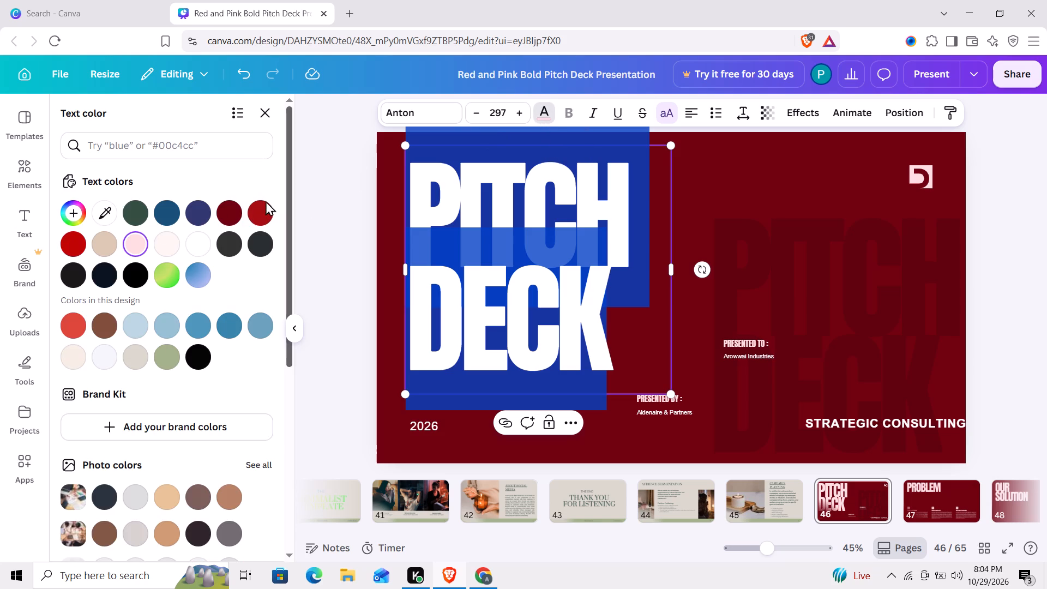
pyautogui.click(169, 271)
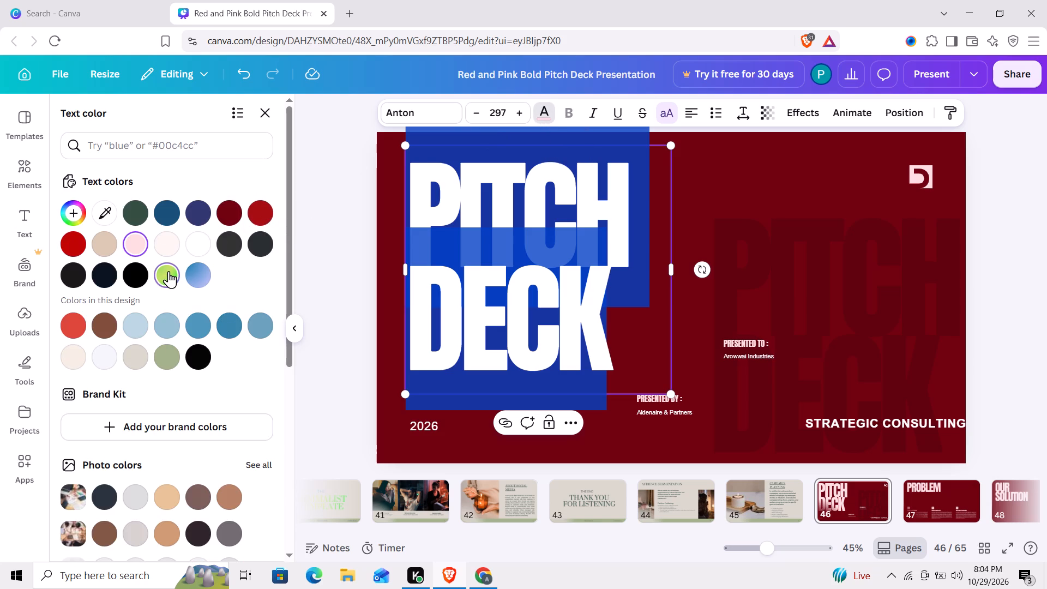
pyautogui.click(382, 273)
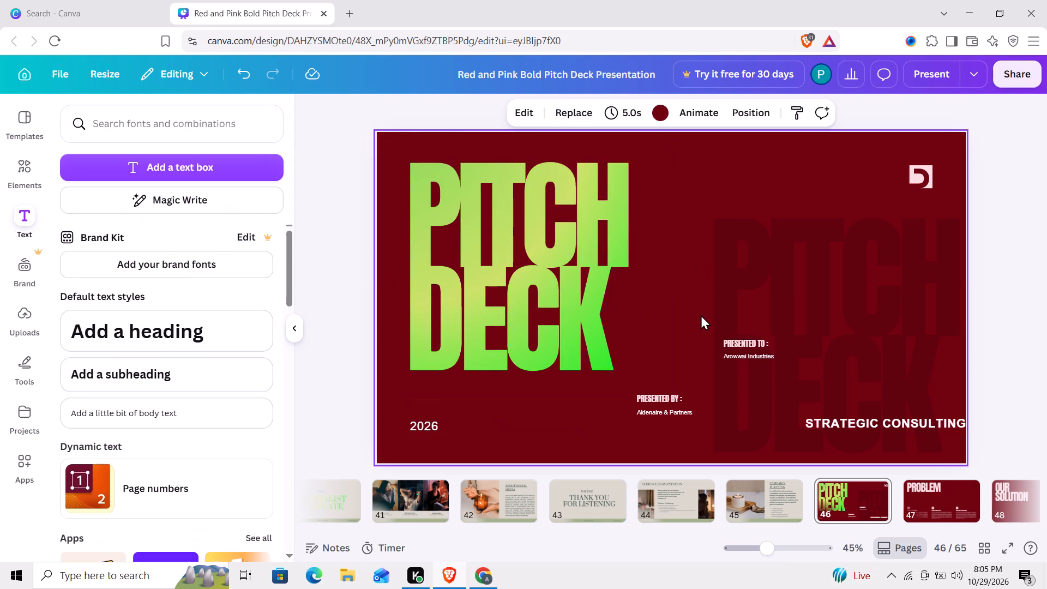
# Set the faded background PITCH DECK text's font size to 335.
pyautogui.tripleClick(827, 302)
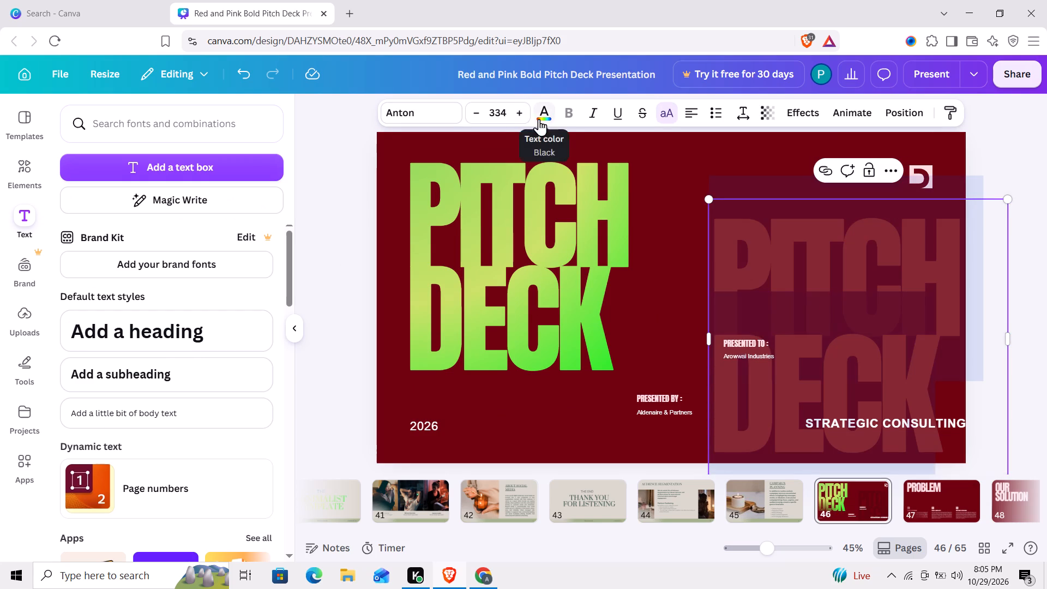
pyautogui.click(520, 111)
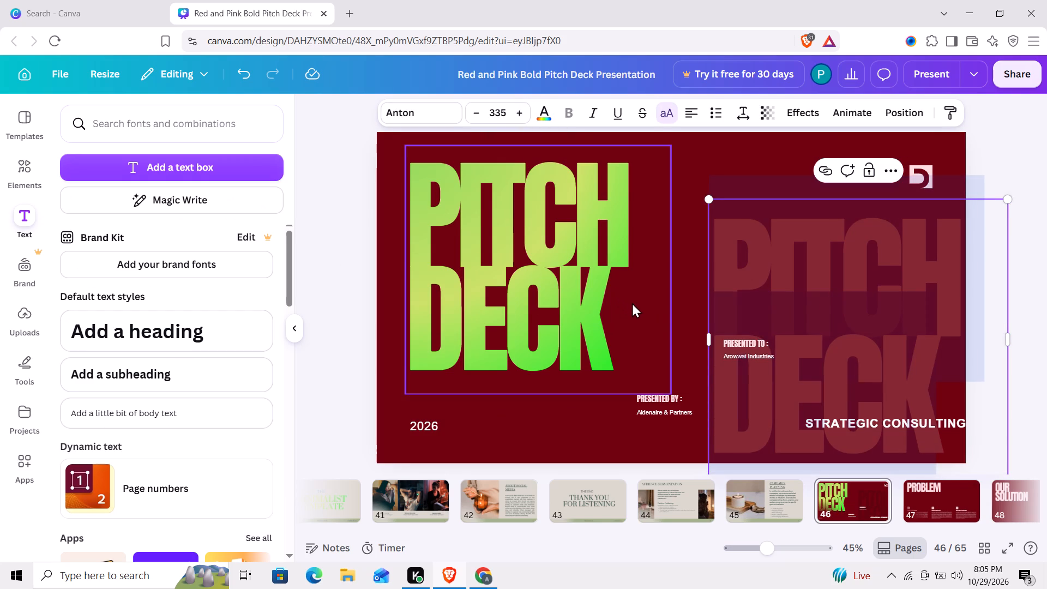
pyautogui.click(685, 322)
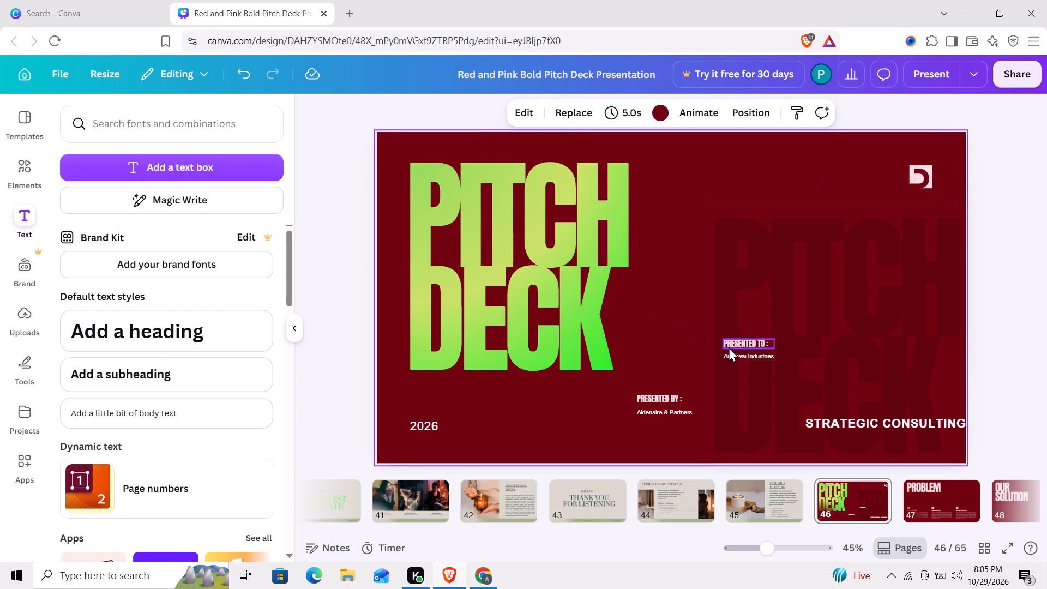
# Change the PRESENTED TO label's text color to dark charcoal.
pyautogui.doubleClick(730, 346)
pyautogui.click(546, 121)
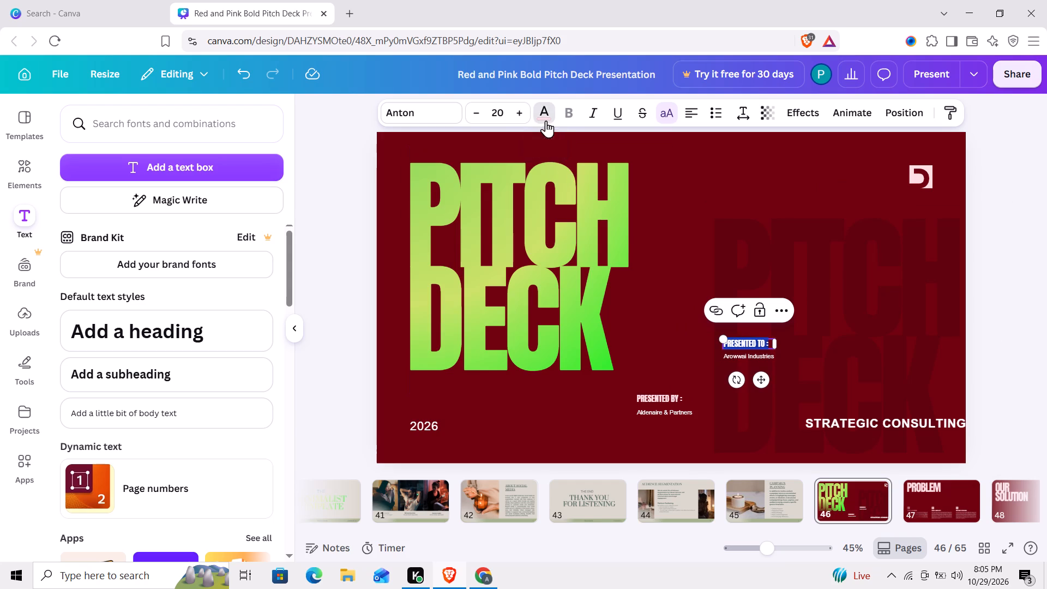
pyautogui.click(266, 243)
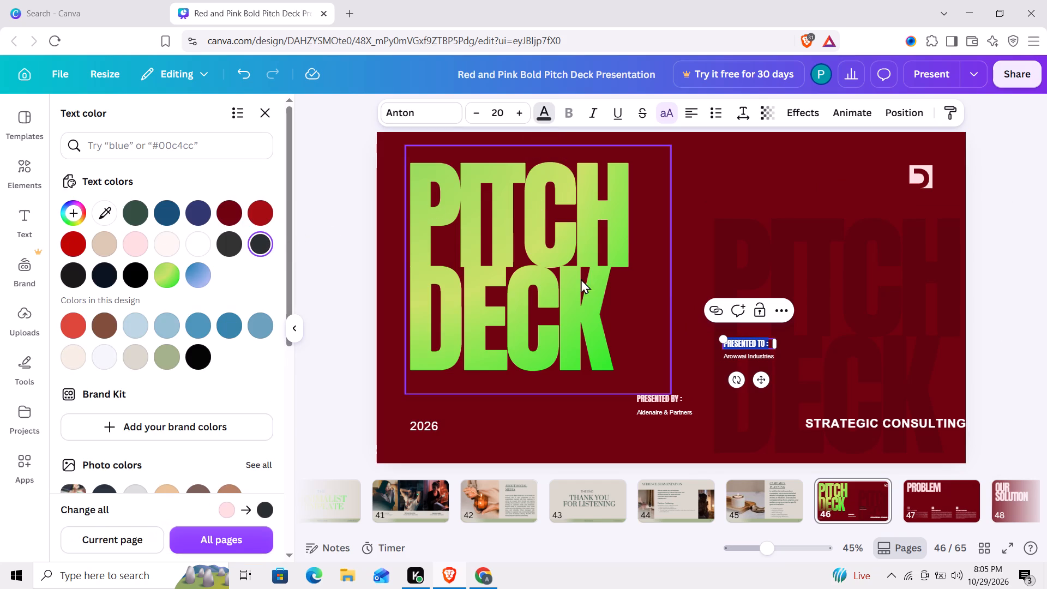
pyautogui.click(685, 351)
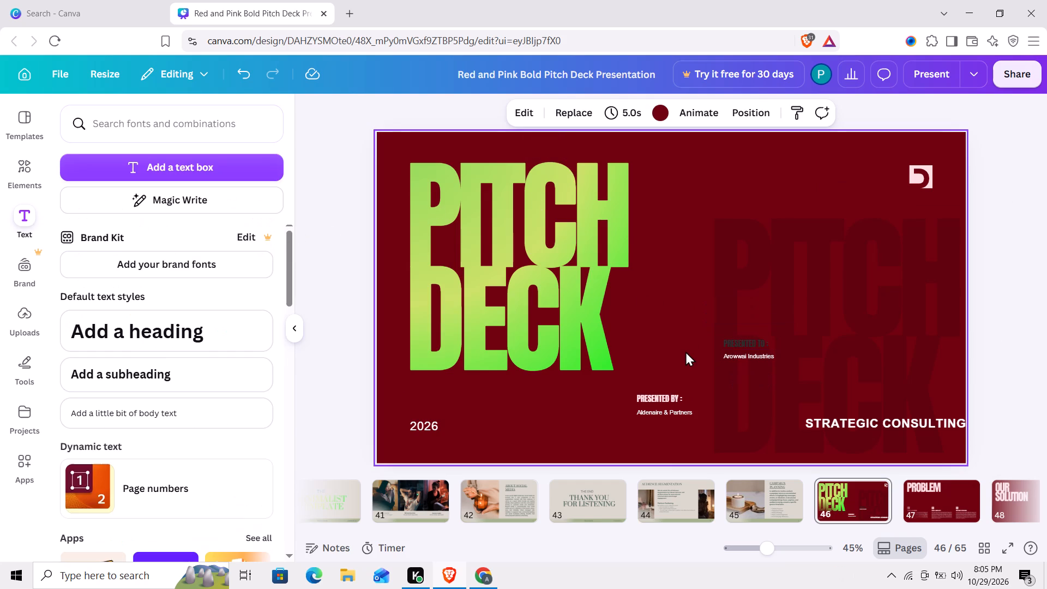
# Set the PRESENTED TO label's font size to 23 and its color to the yellow-green gradient.
pyautogui.doubleClick(744, 342)
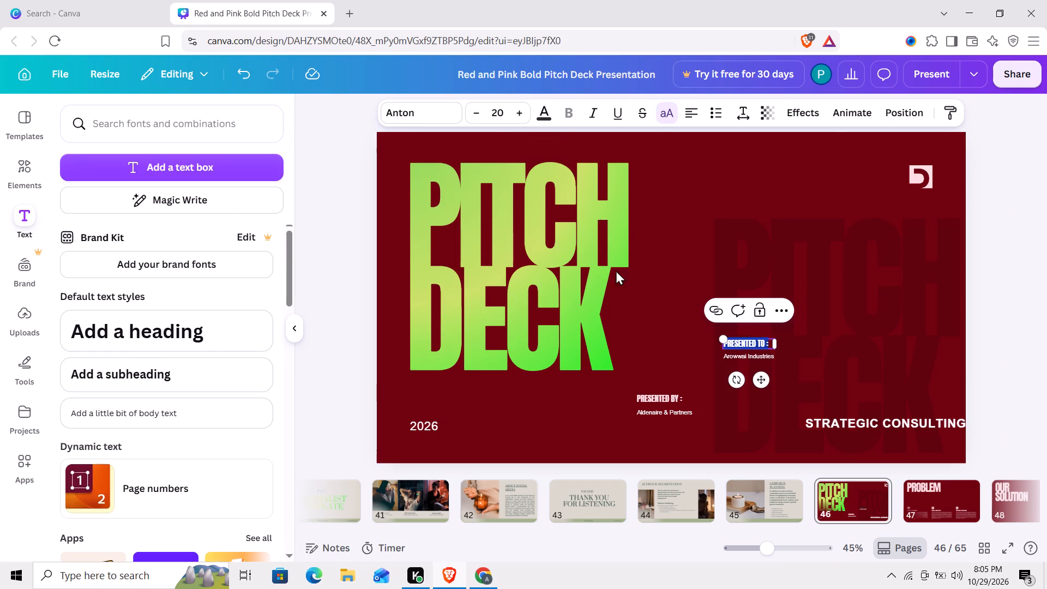
pyautogui.doubleClick(520, 117)
pyautogui.tripleClick(520, 117)
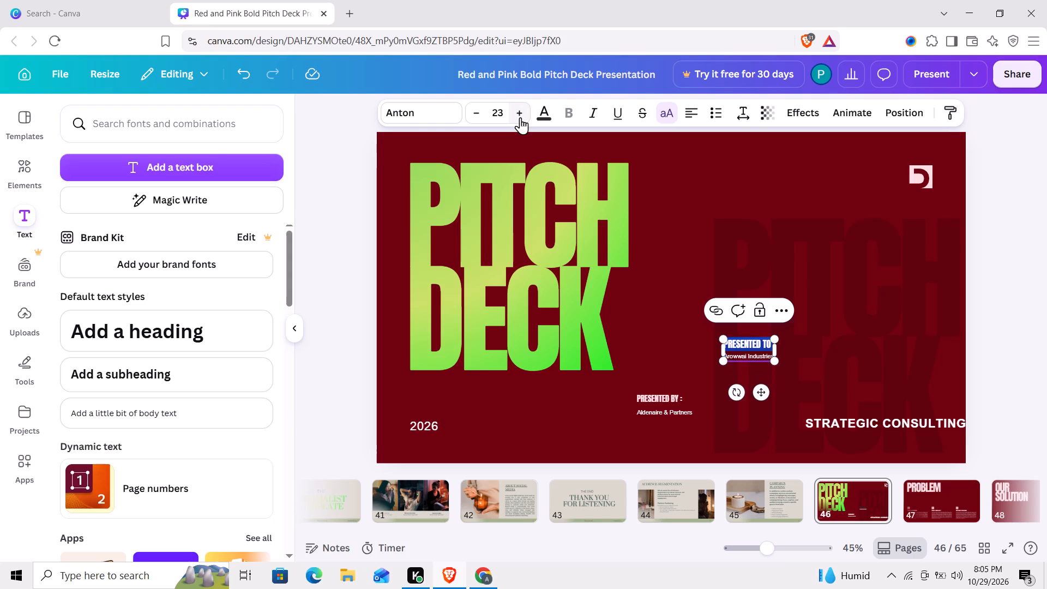
pyautogui.doubleClick(473, 113)
pyautogui.click(540, 118)
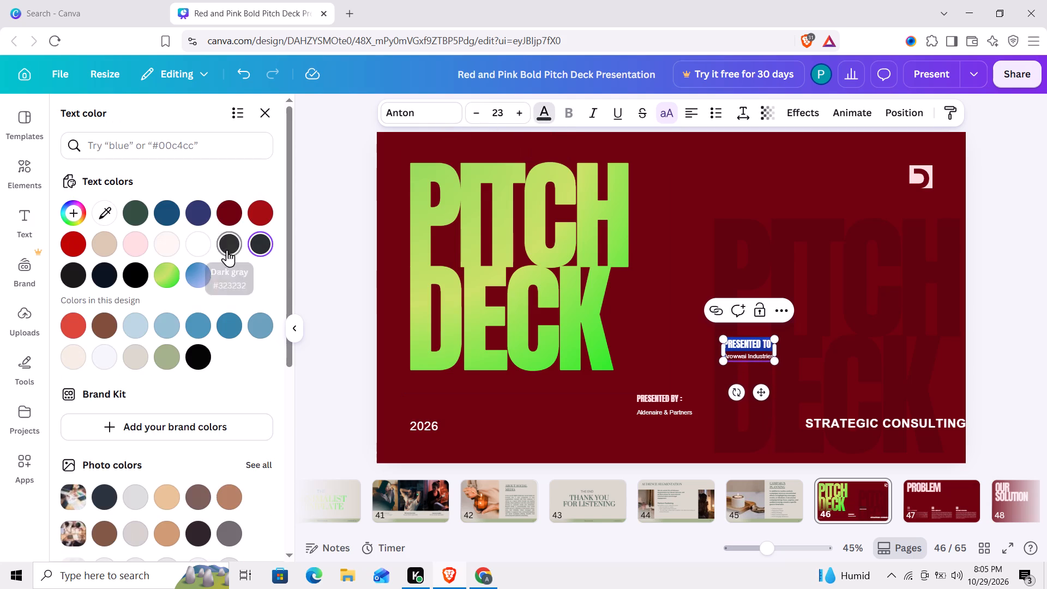
pyautogui.click(179, 272)
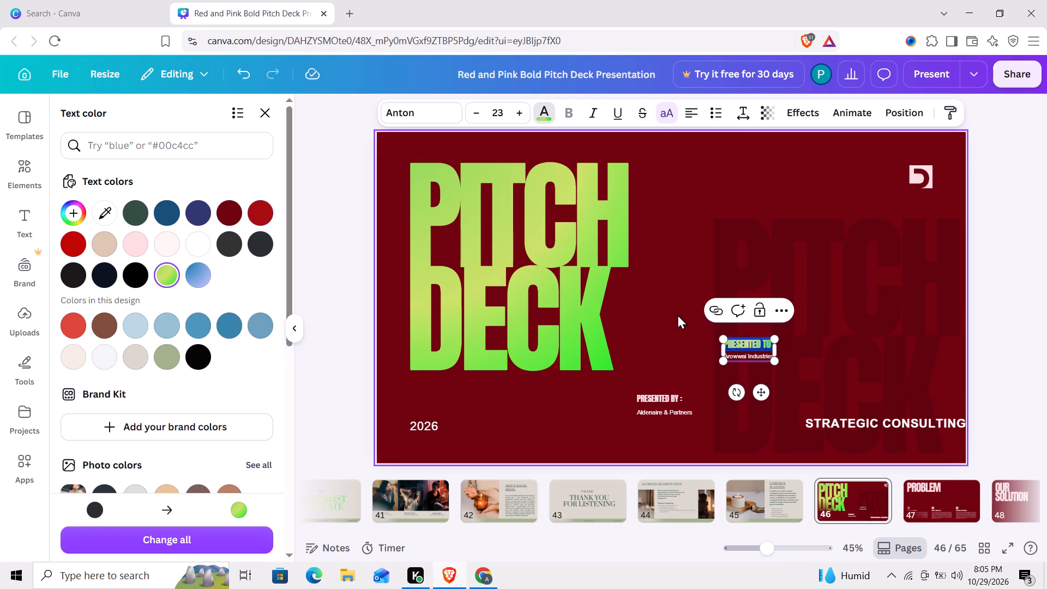
pyautogui.click(684, 317)
# Recolor the Arowwai Industries line with the yellow-green gradient.
pyautogui.doubleClick(749, 358)
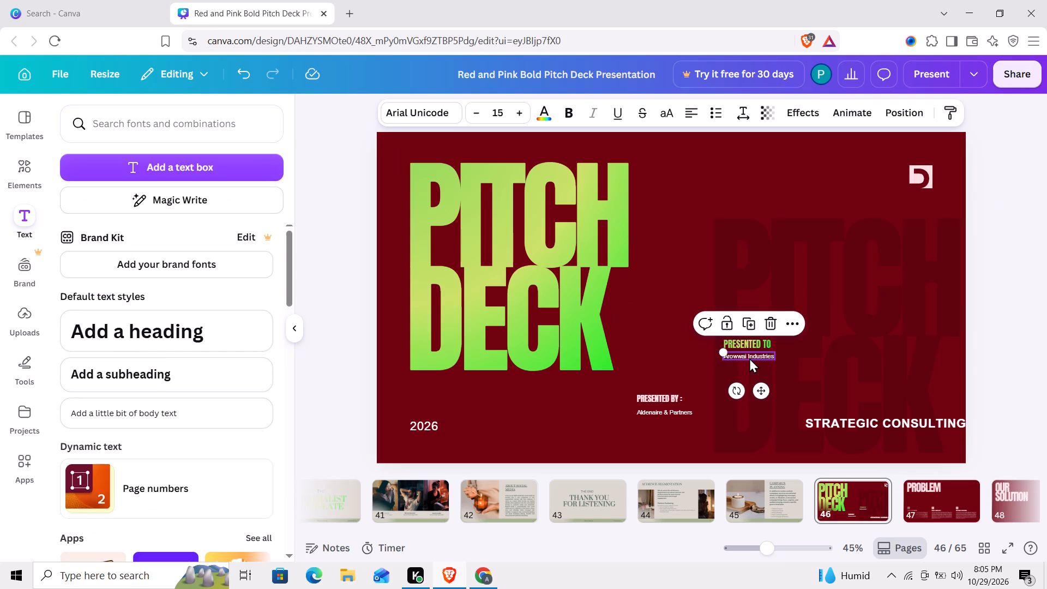
pyautogui.click(545, 117)
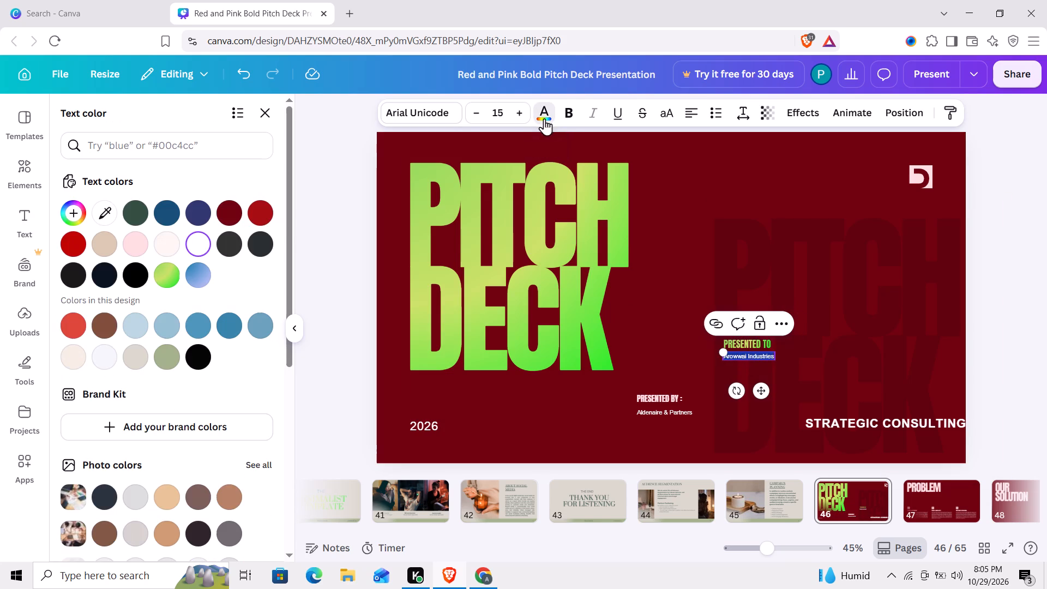
pyautogui.click(166, 279)
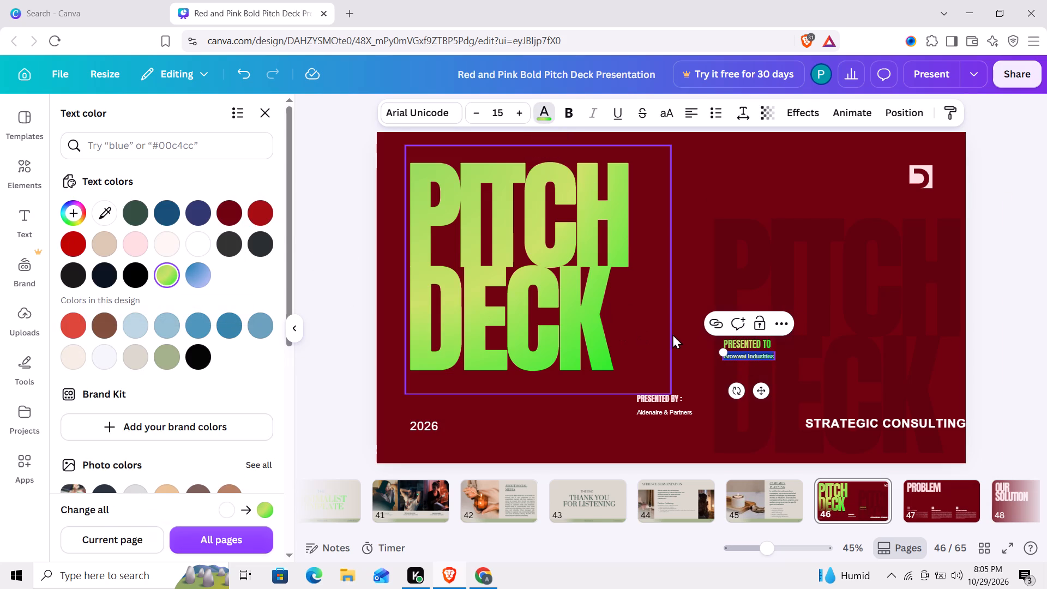
pyautogui.click(693, 340)
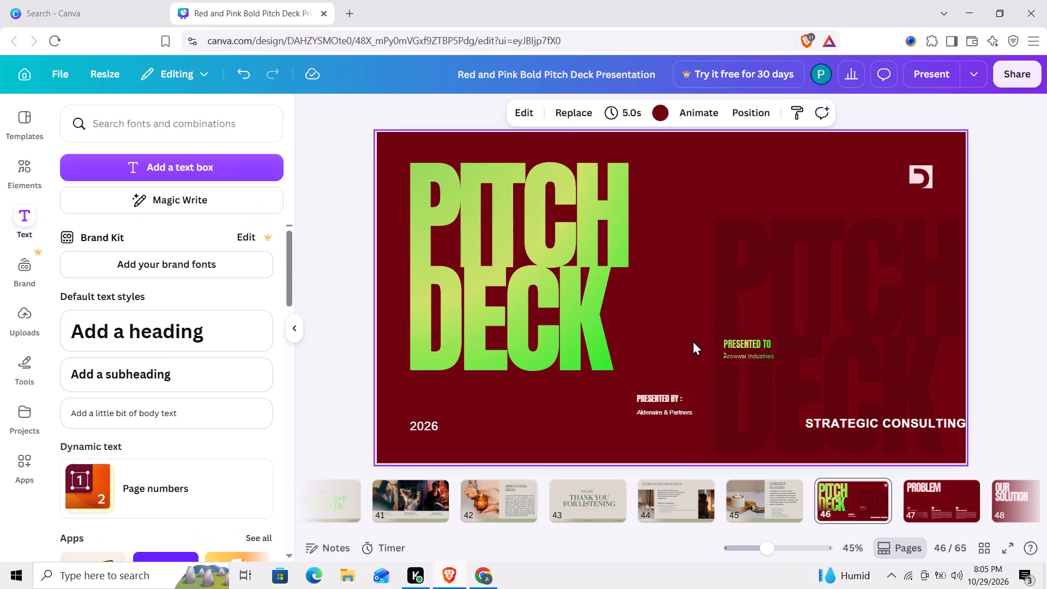
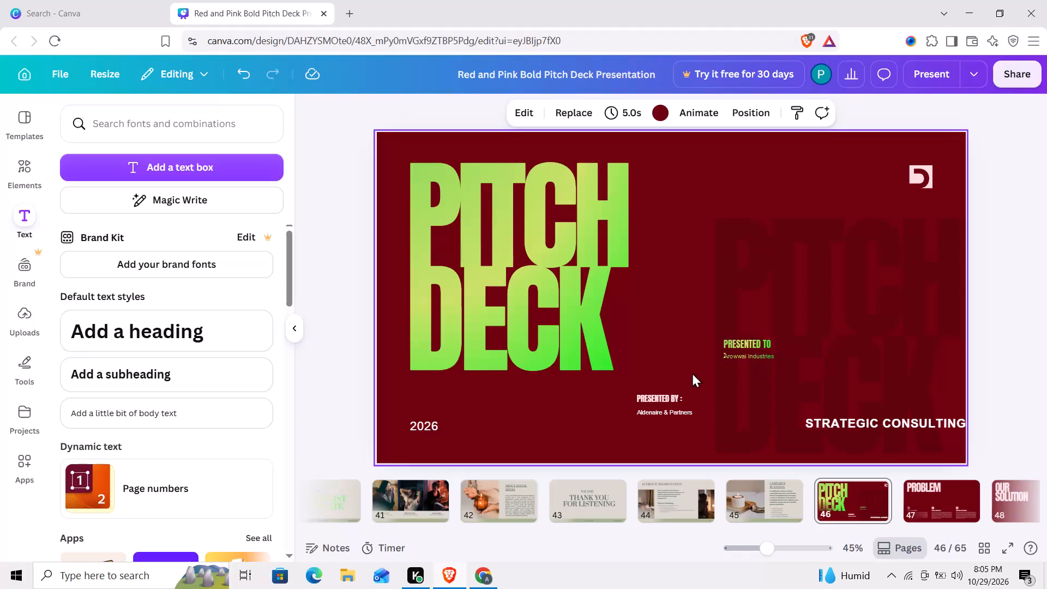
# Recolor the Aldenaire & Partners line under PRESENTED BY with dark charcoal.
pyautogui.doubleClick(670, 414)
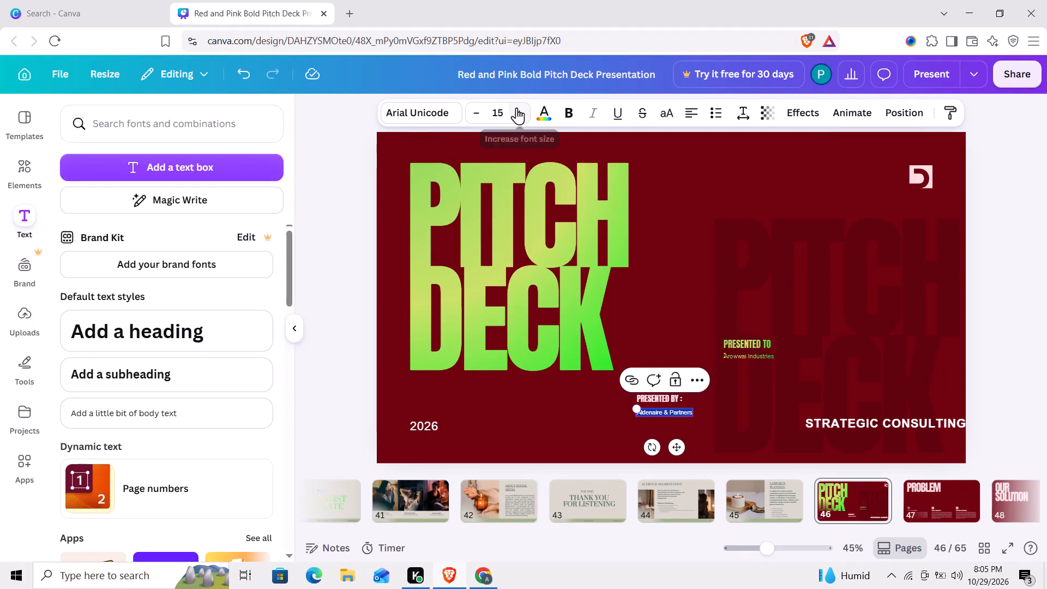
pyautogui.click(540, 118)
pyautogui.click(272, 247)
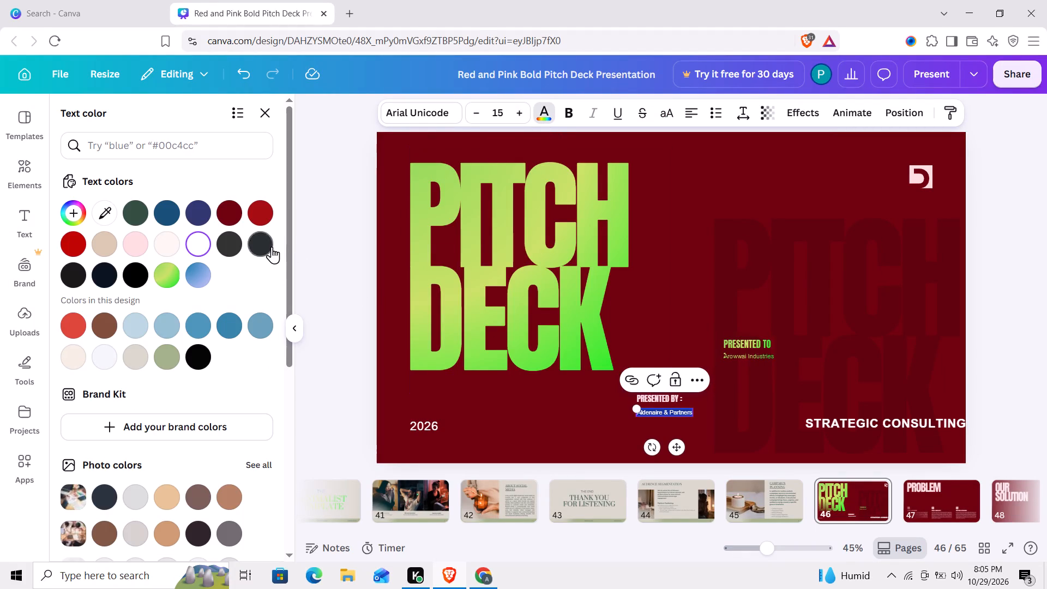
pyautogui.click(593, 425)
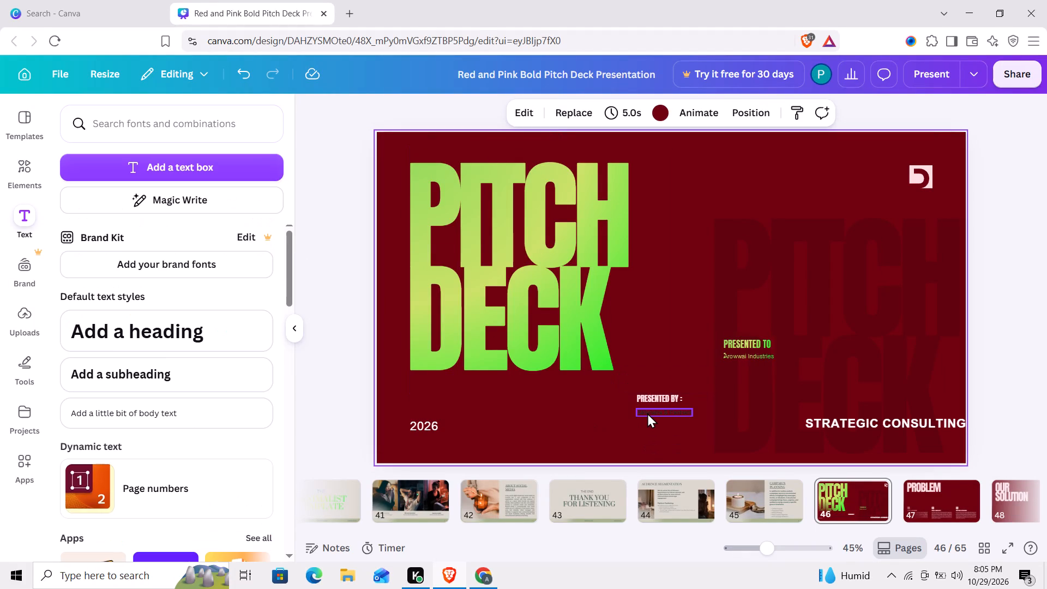
# Set the Aldenaire & Partners line's text color to the pale pink from the design's text colors.
pyautogui.doubleClick(647, 413)
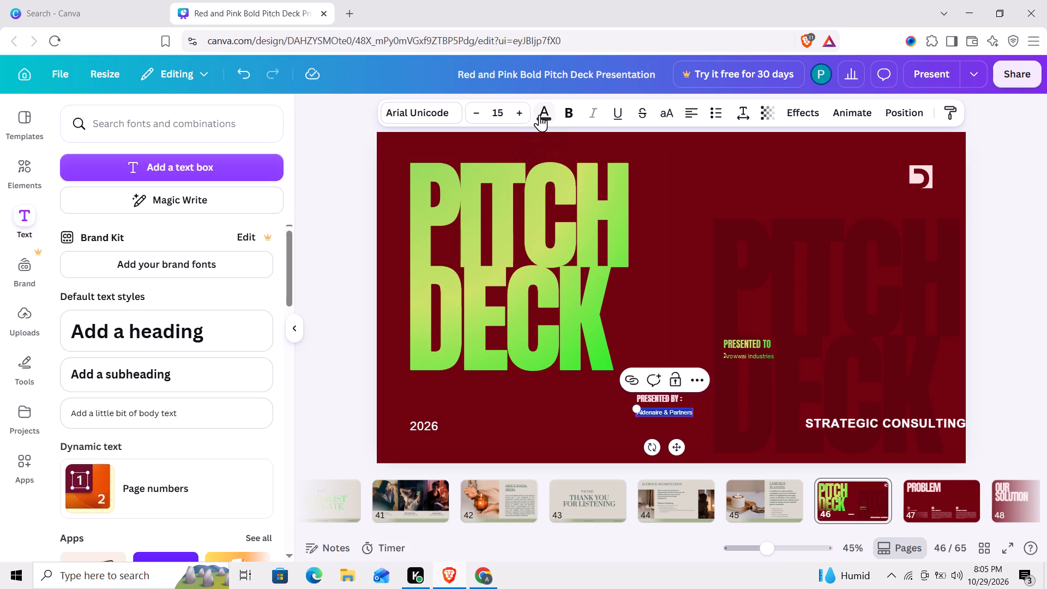
pyautogui.click(540, 115)
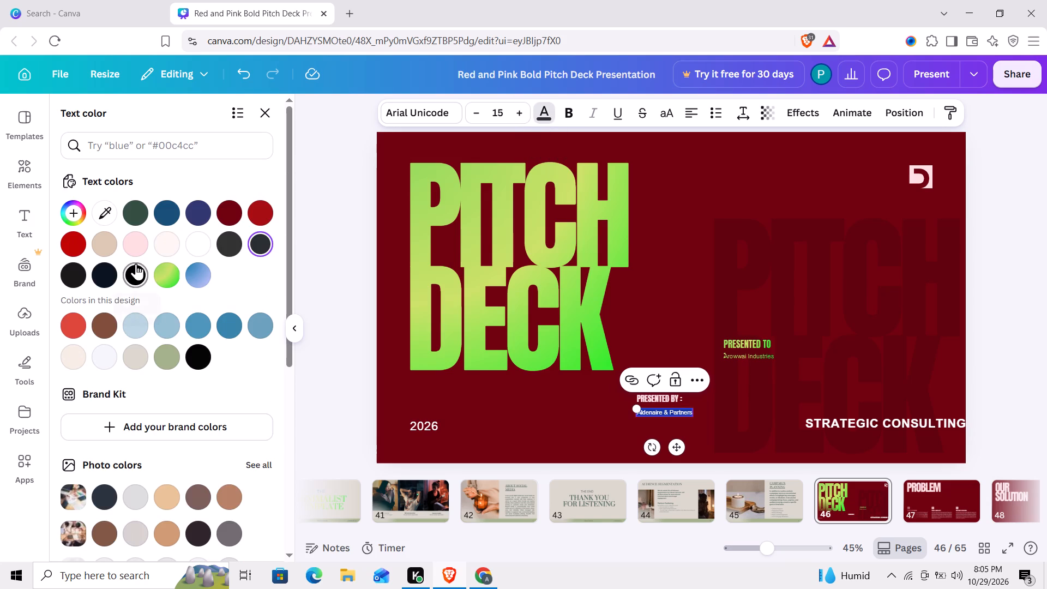
pyautogui.click(136, 248)
pyautogui.click(537, 410)
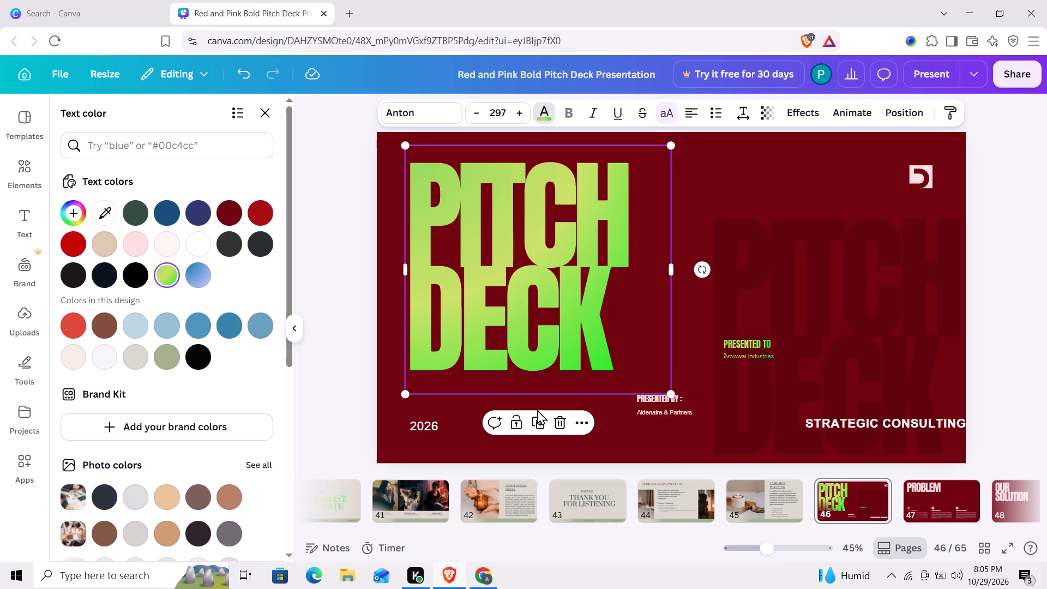
pyautogui.click(701, 406)
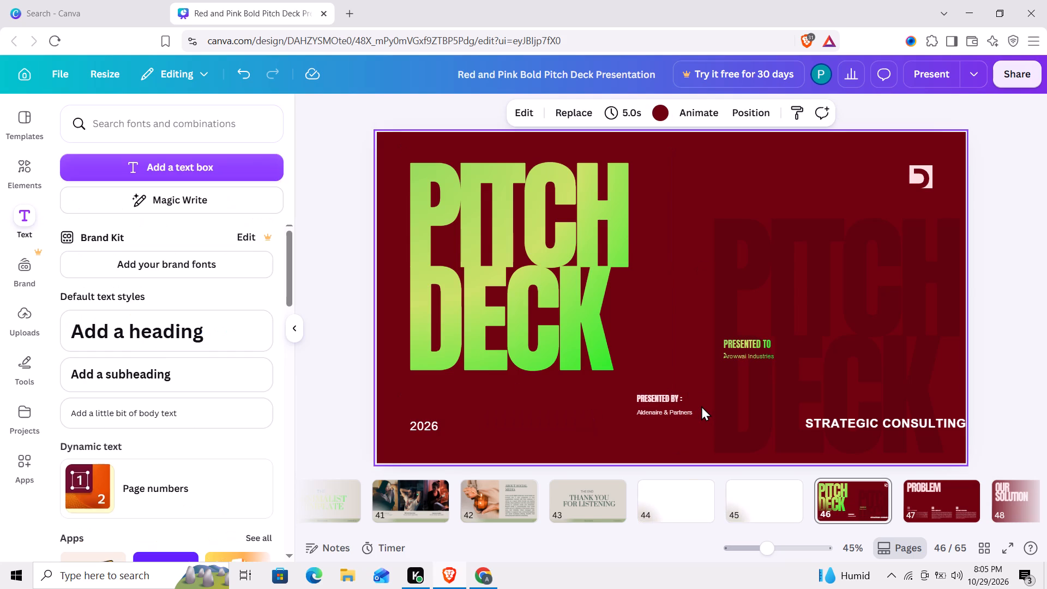
# Shift the STRATEGIC CONSULTING text slightly inward from the slide's right edge.
pyautogui.moveTo(866, 423); pyautogui.dragTo(861, 423)
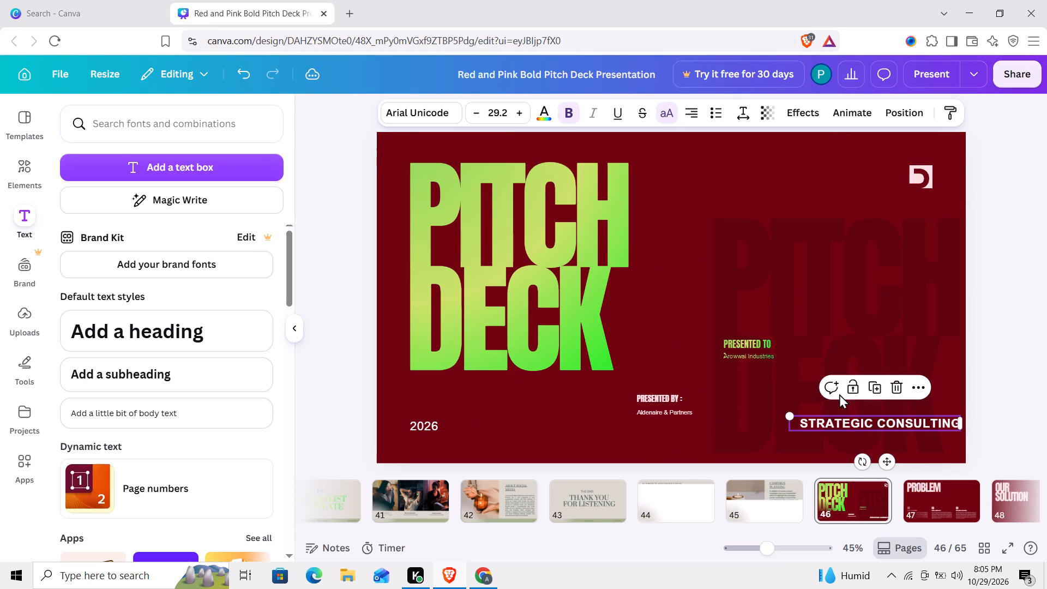
pyautogui.click(689, 255)
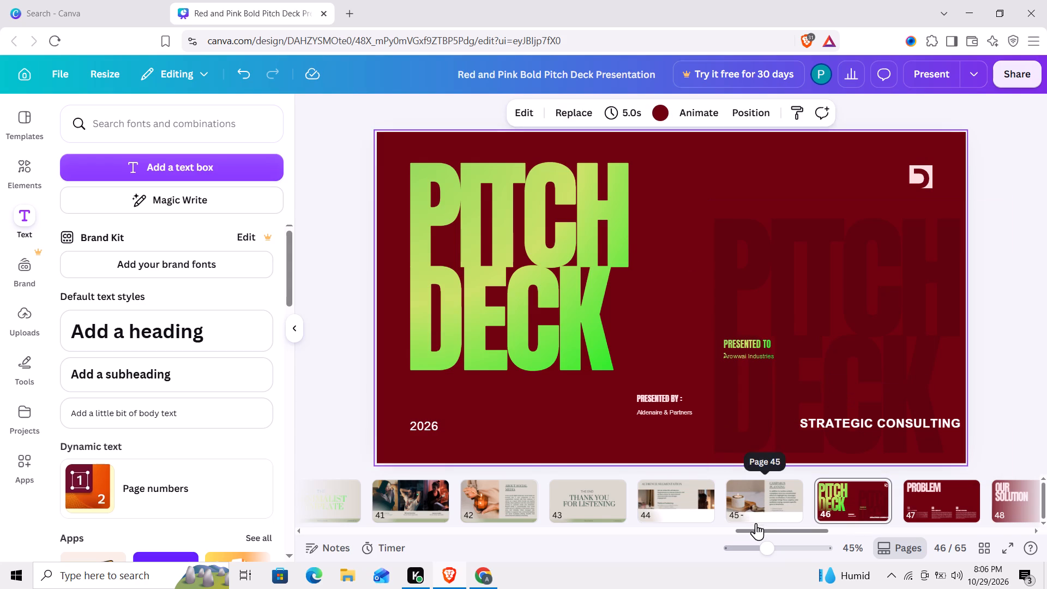
# On page 47, set the PROBLEM heading's font size to 220.
pyautogui.moveTo(757, 527); pyautogui.dragTo(766, 526)
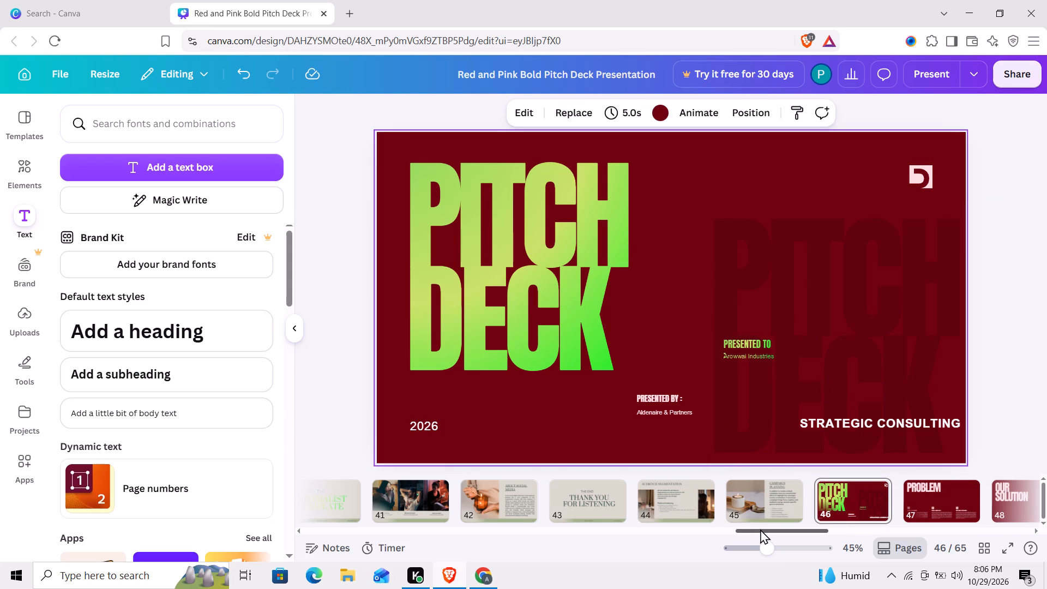
pyautogui.moveTo(760, 530); pyautogui.dragTo(771, 529)
pyautogui.click(764, 497)
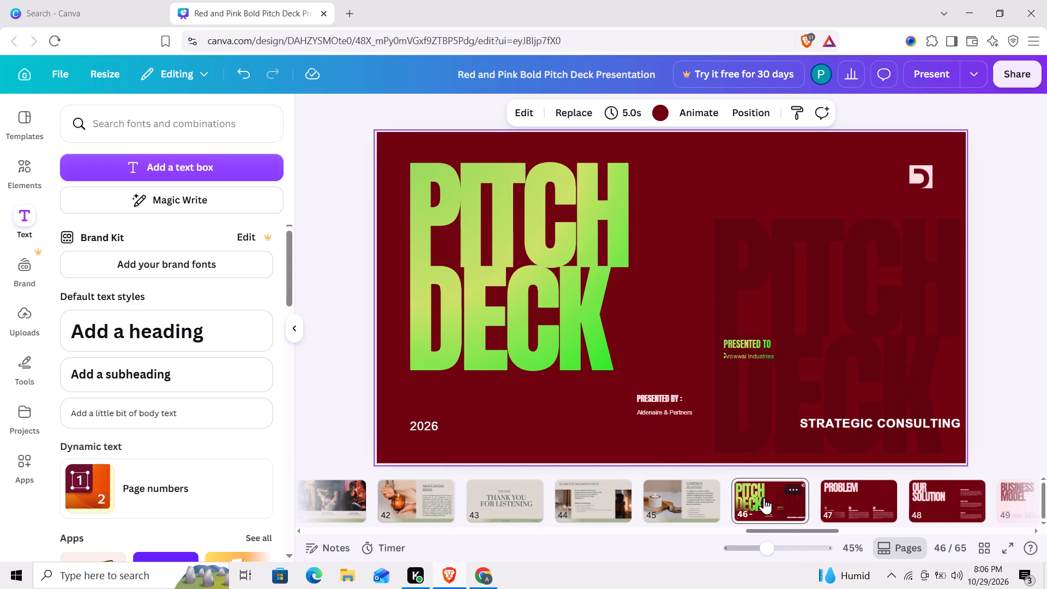
pyautogui.press('Right')
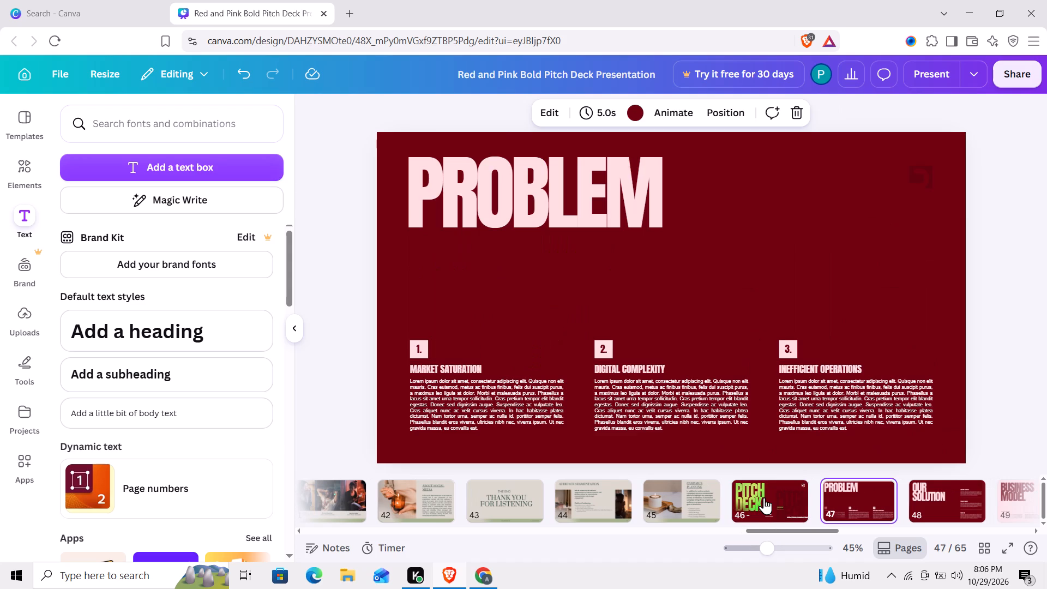
pyautogui.doubleClick(463, 203)
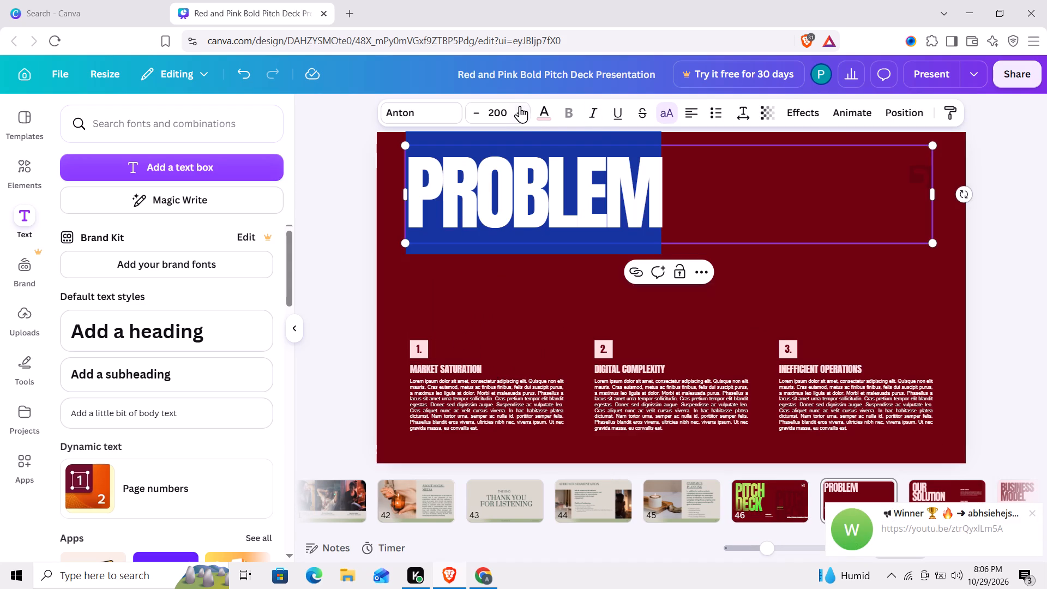
pyautogui.tripleClick(519, 105)
pyautogui.tripleClick(520, 105)
pyautogui.tripleClick(521, 105)
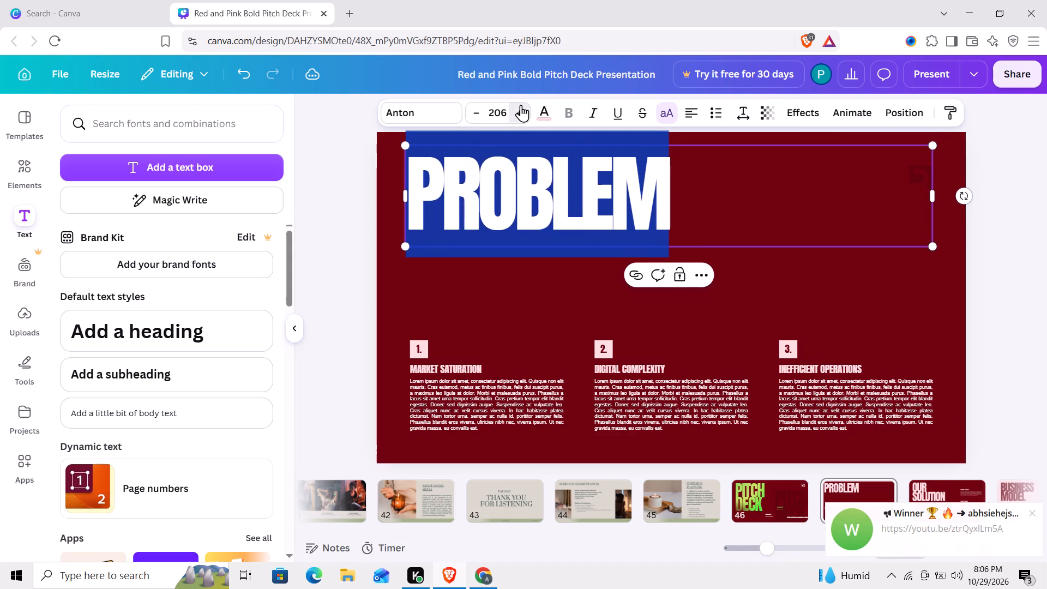
pyautogui.tripleClick(521, 105)
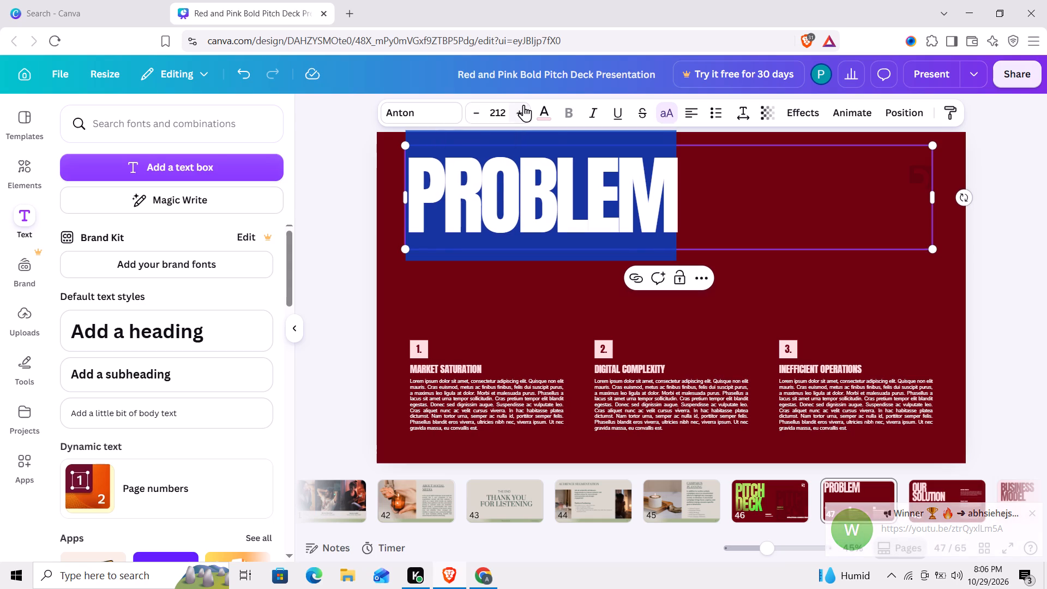
pyautogui.tripleClick(530, 105)
pyautogui.tripleClick(521, 109)
pyautogui.click(521, 109)
pyautogui.doubleClick(521, 109)
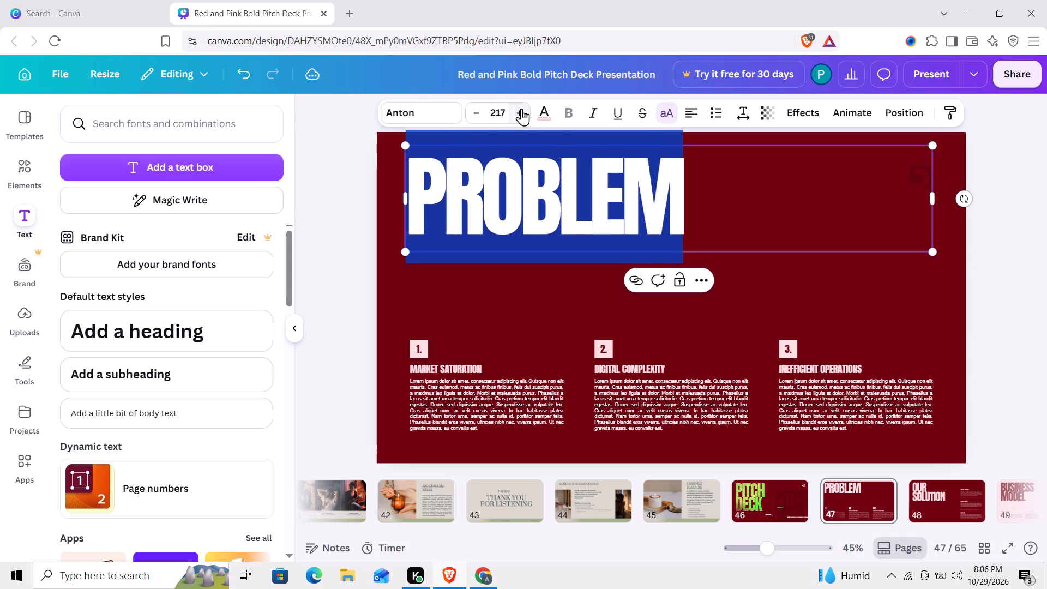
pyautogui.click(521, 109)
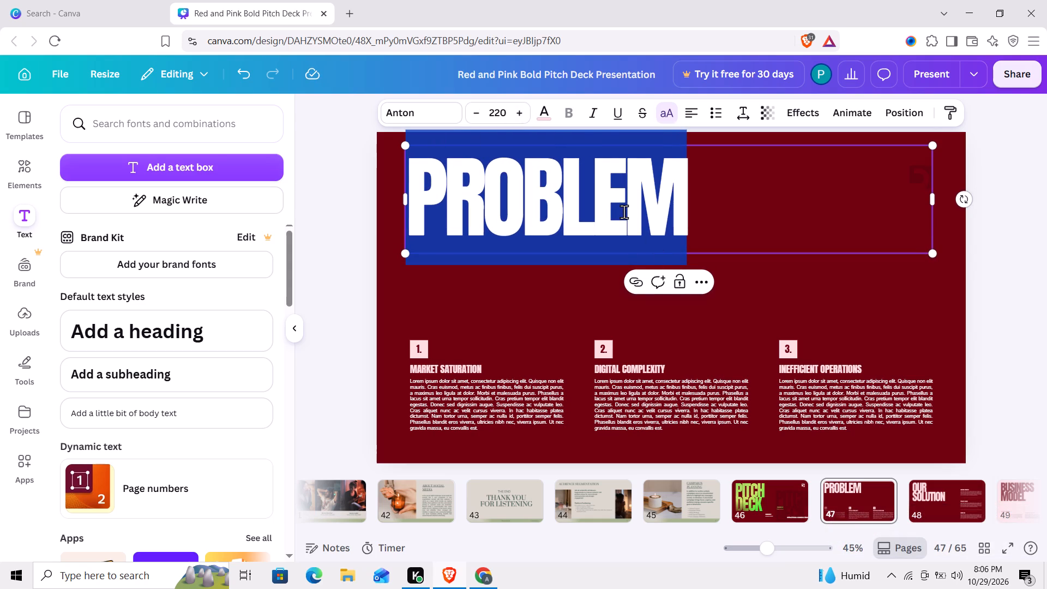
# Recolor the PROBLEM heading with the yellow-green gradient, using the diagonal linear style.
pyautogui.click(549, 109)
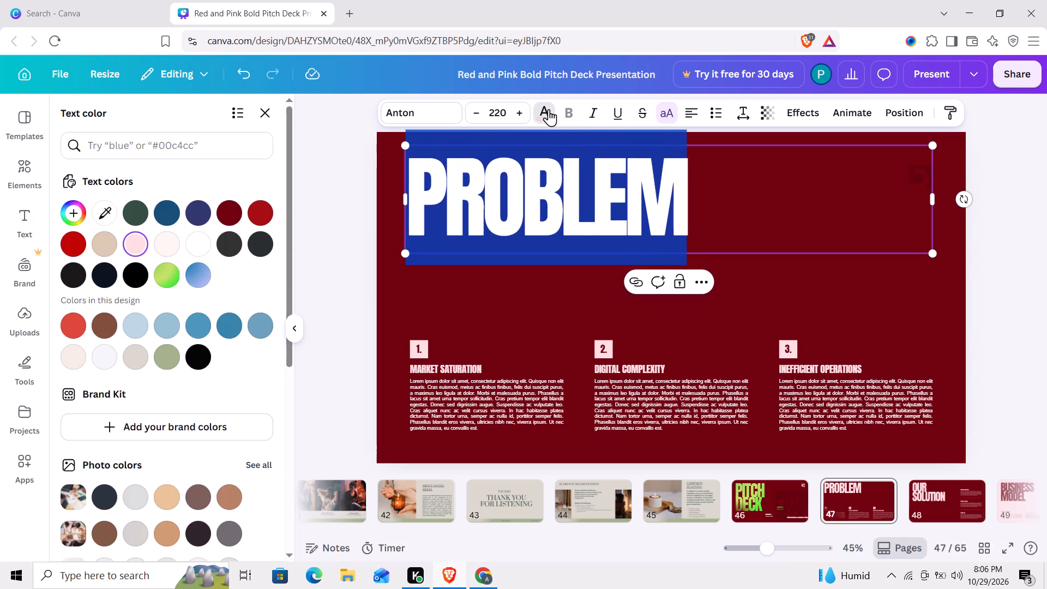
pyautogui.click(170, 283)
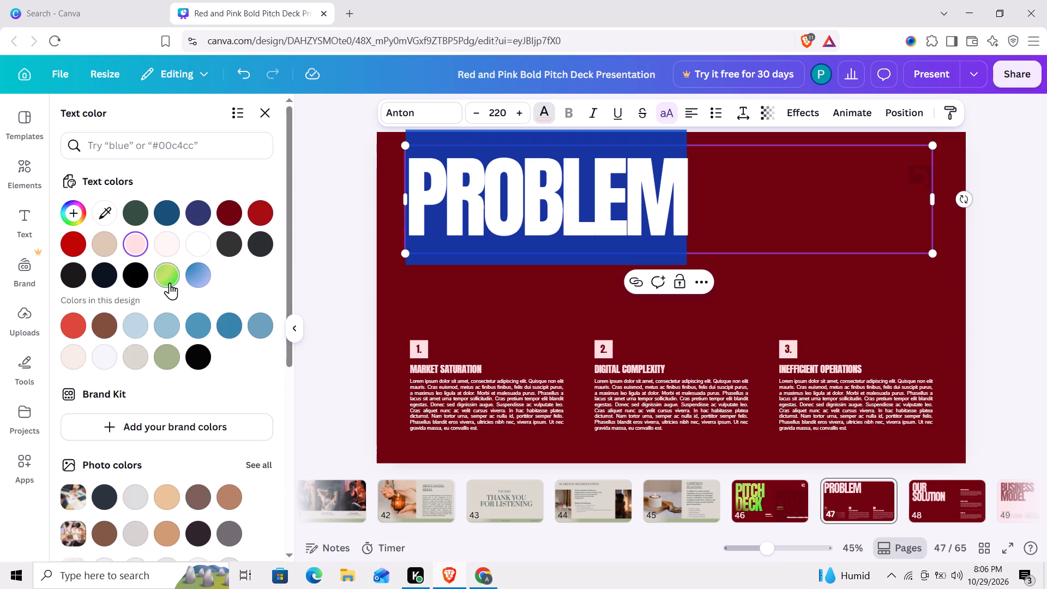
pyautogui.click(170, 283)
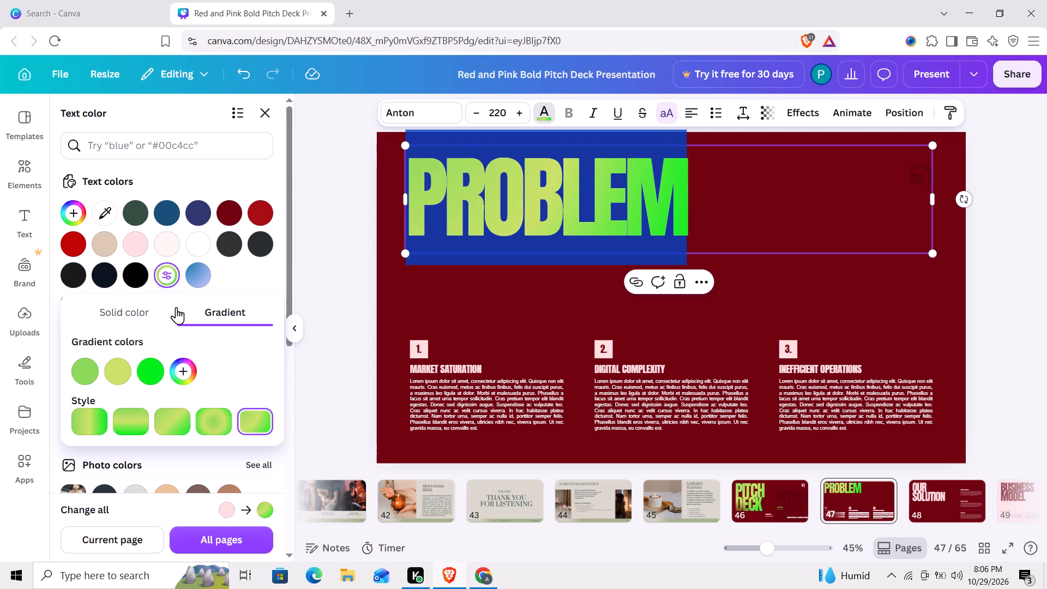
pyautogui.click(201, 424)
pyautogui.click(179, 424)
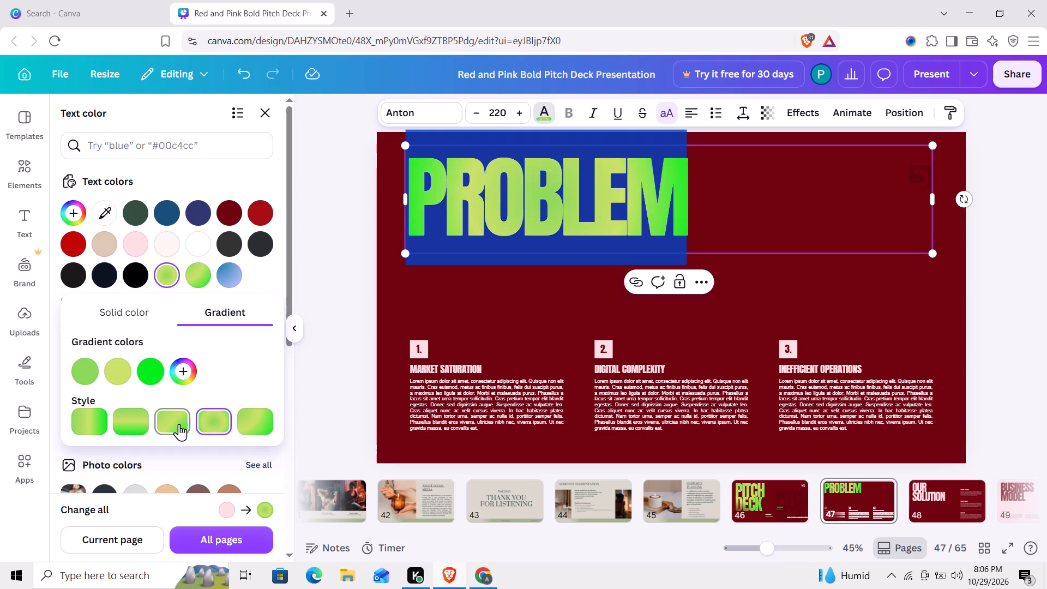
pyautogui.click(459, 298)
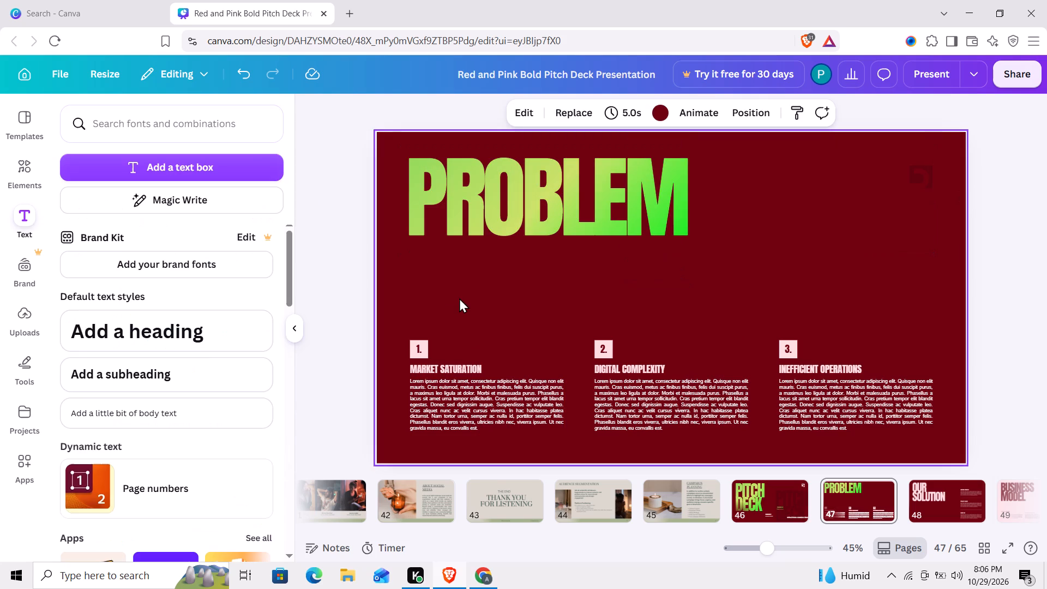
# Change the text color of the paragraph under MARKET SATURATION to sage green.
pyautogui.doubleClick(510, 394)
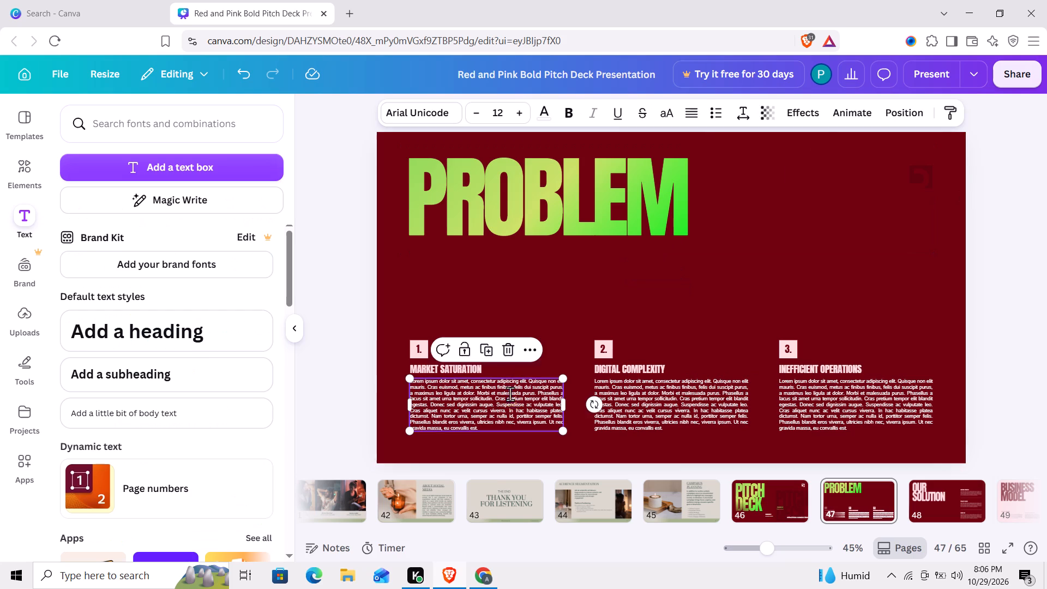
pyautogui.click(545, 118)
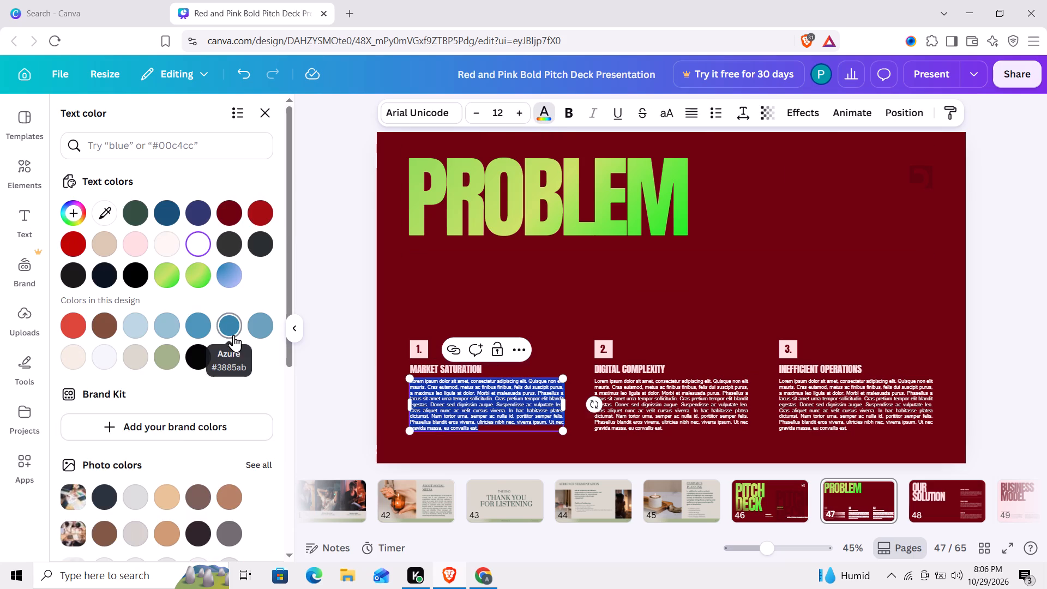
pyautogui.click(136, 353)
pyautogui.click(170, 358)
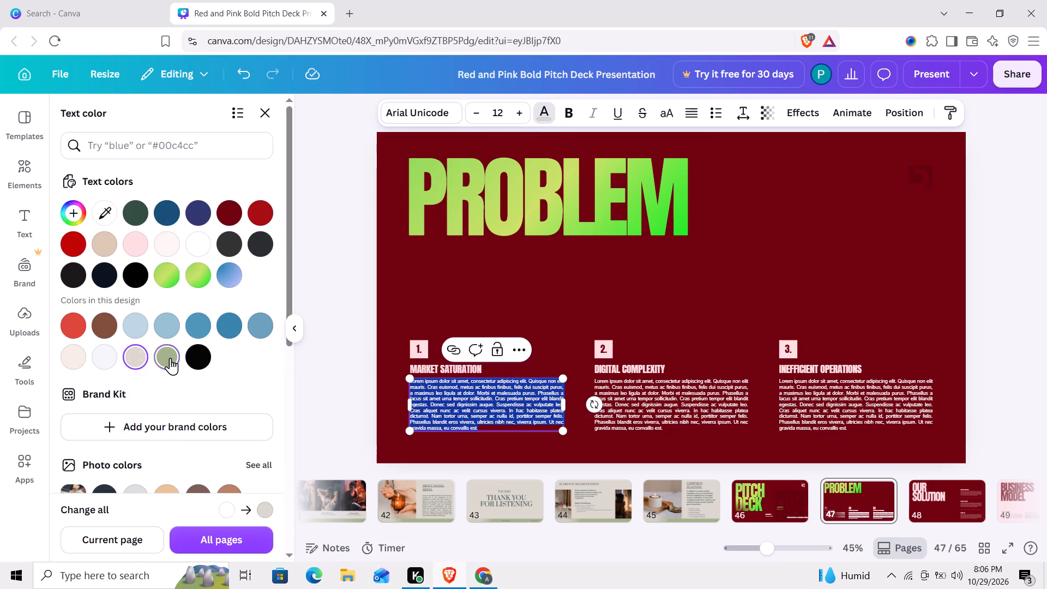
pyautogui.click(472, 302)
# Set the font size of the MARKET SATURATION paragraph to 15.
pyautogui.doubleClick(468, 417)
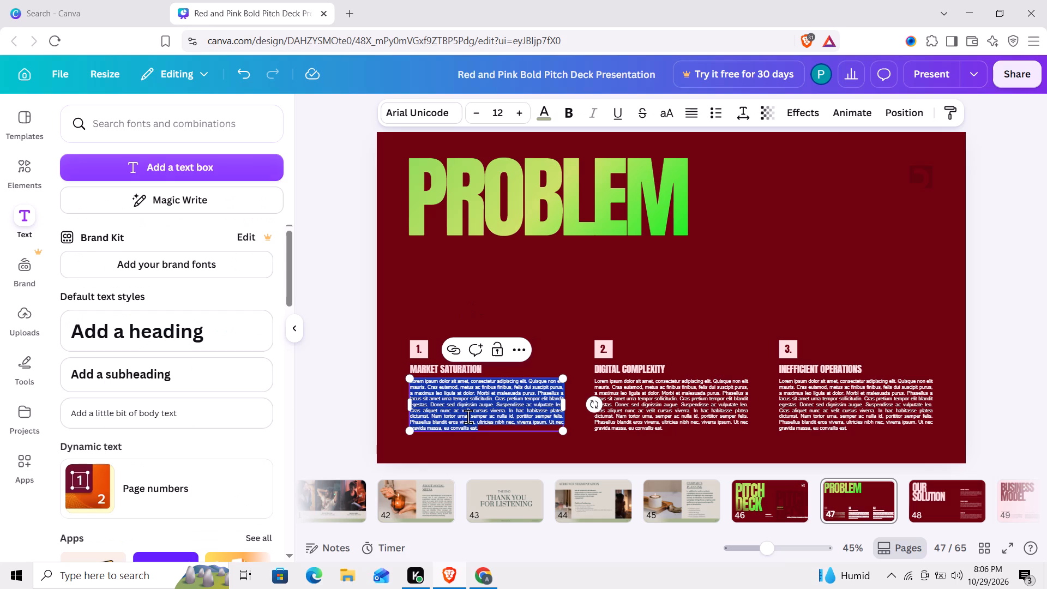
pyautogui.tripleClick(525, 108)
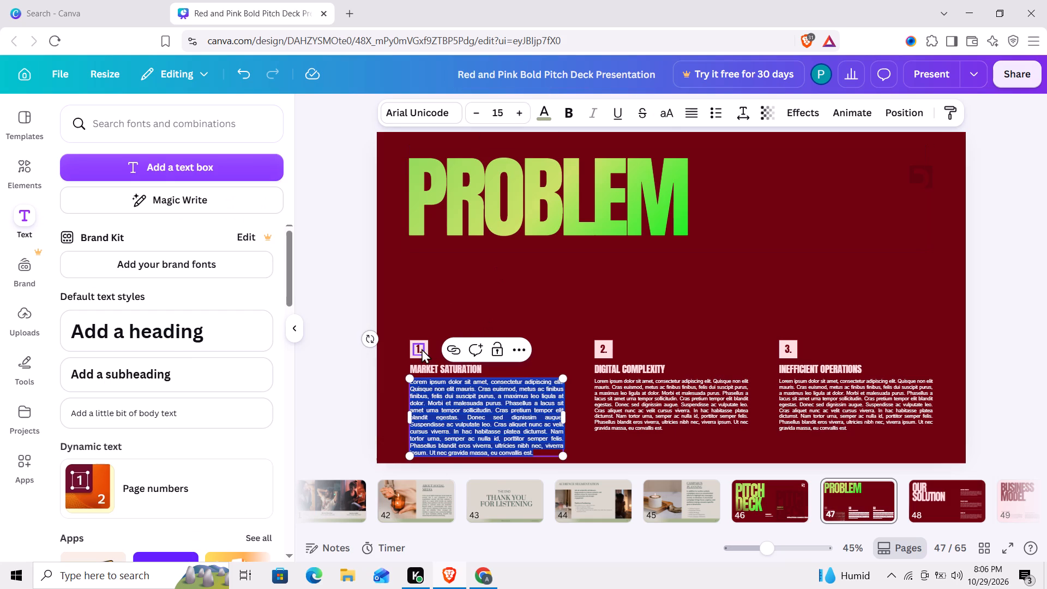
# Move the number 1 badge, MARKET SATURATION heading and its paragraph up, spacing them 30 apart.
pyautogui.moveTo(422, 348); pyautogui.dragTo(423, 326)
pyautogui.moveTo(424, 352); pyautogui.dragTo(424, 336)
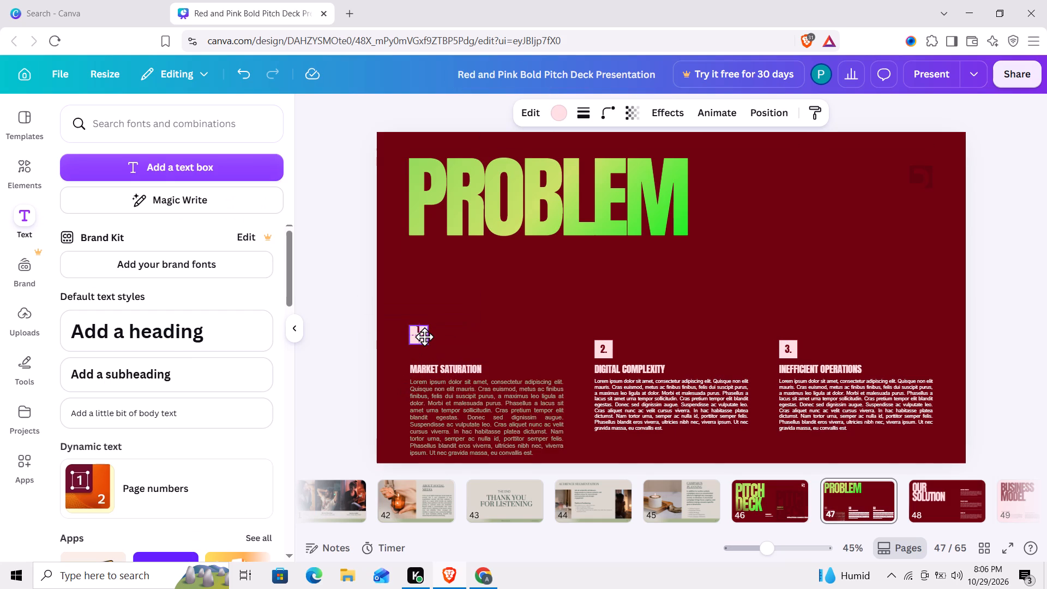
pyautogui.moveTo(424, 336); pyautogui.dragTo(424, 332)
pyautogui.moveTo(452, 364); pyautogui.dragTo(452, 363)
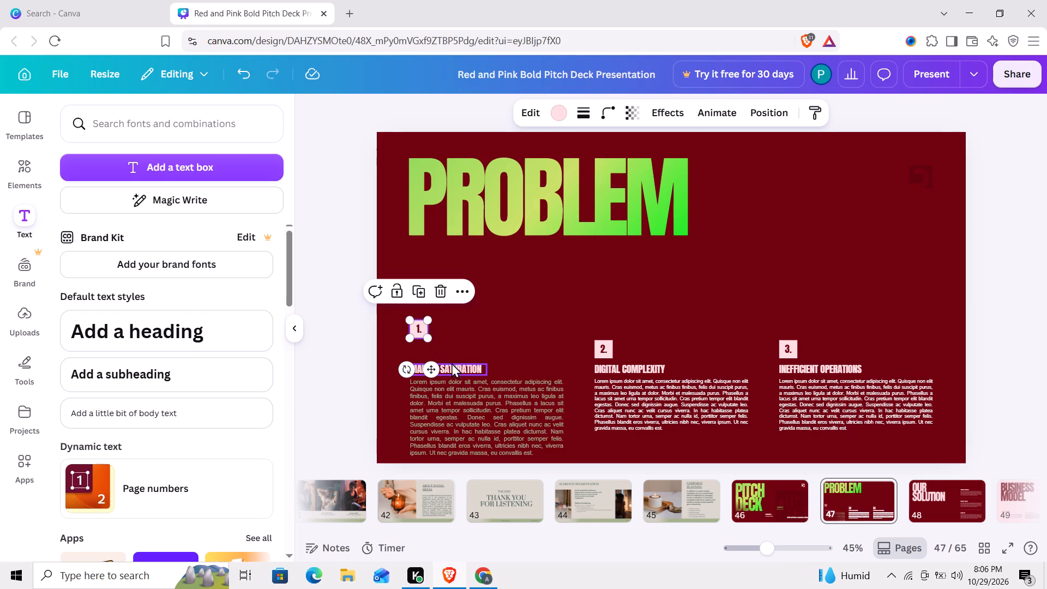
pyautogui.moveTo(452, 363); pyautogui.dragTo(450, 346)
pyautogui.moveTo(480, 406); pyautogui.dragTo(480, 396)
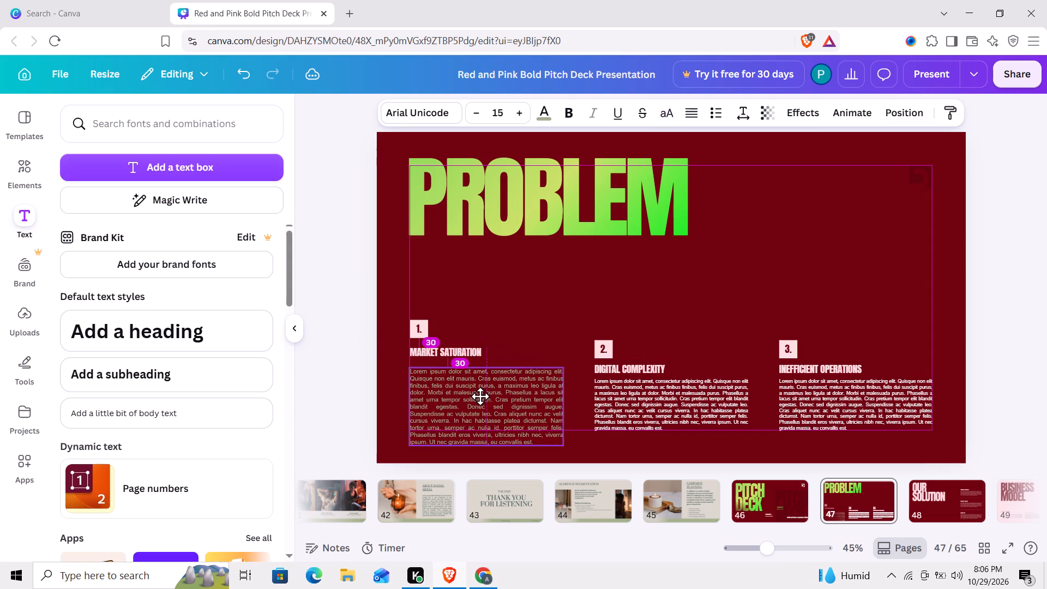
pyautogui.moveTo(480, 396); pyautogui.dragTo(480, 395)
# Set the font size of the DIGITAL COMPLEXITY paragraph to 15.
pyautogui.doubleClick(640, 397)
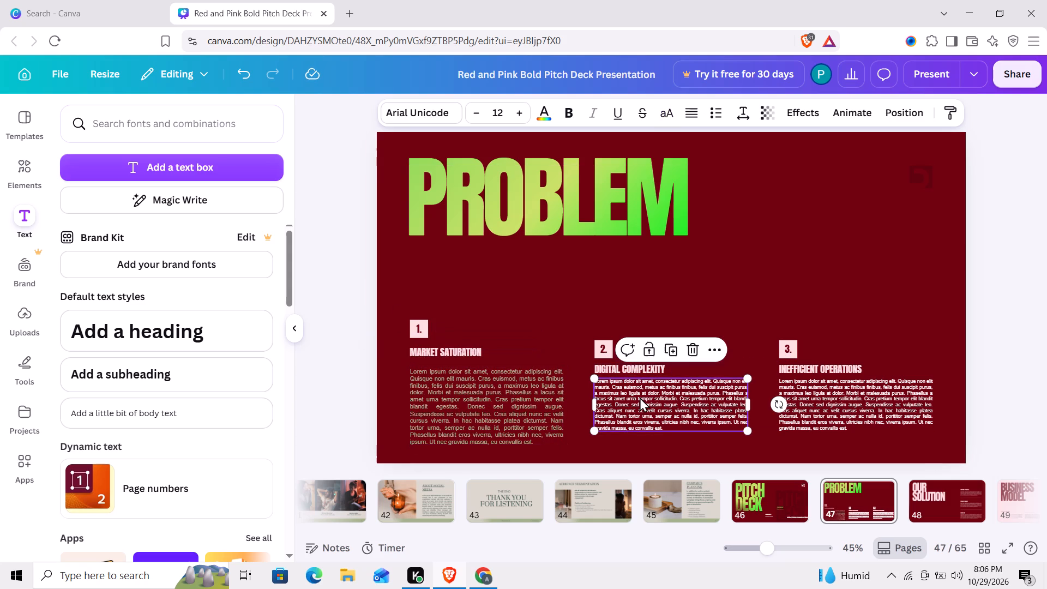
pyautogui.tripleClick(520, 113)
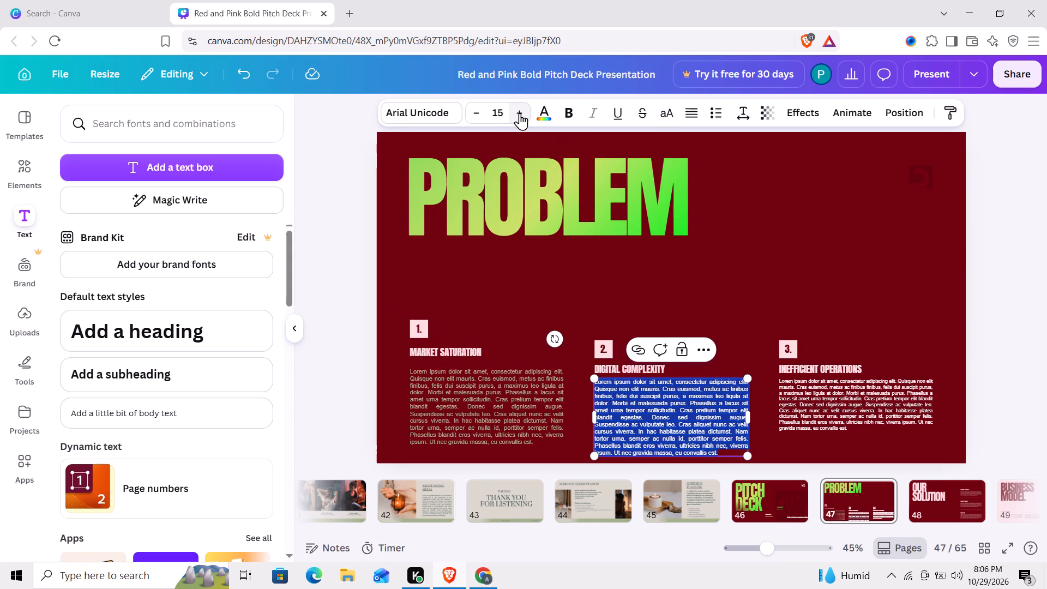
pyautogui.click(711, 311)
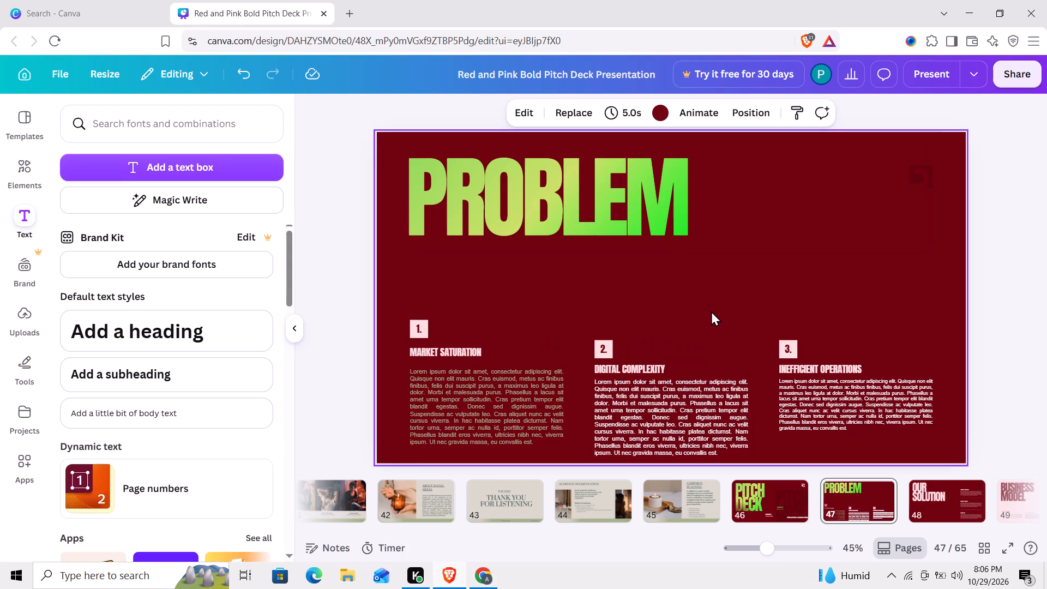
# Move the number 2 badge, the DIGITAL COMPLEXITY heading and its paragraph up.
pyautogui.moveTo(605, 356); pyautogui.dragTo(605, 344)
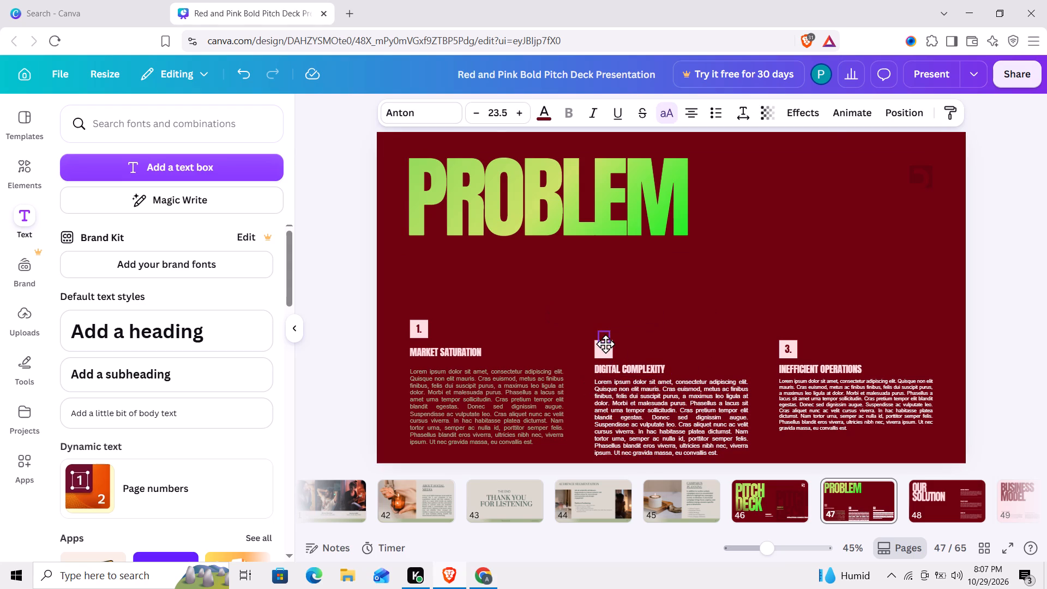
pyautogui.moveTo(605, 344); pyautogui.dragTo(602, 330)
pyautogui.moveTo(603, 348); pyautogui.dragTo(603, 327)
pyautogui.moveTo(646, 370); pyautogui.dragTo(647, 353)
pyautogui.moveTo(606, 327); pyautogui.dragTo(609, 332)
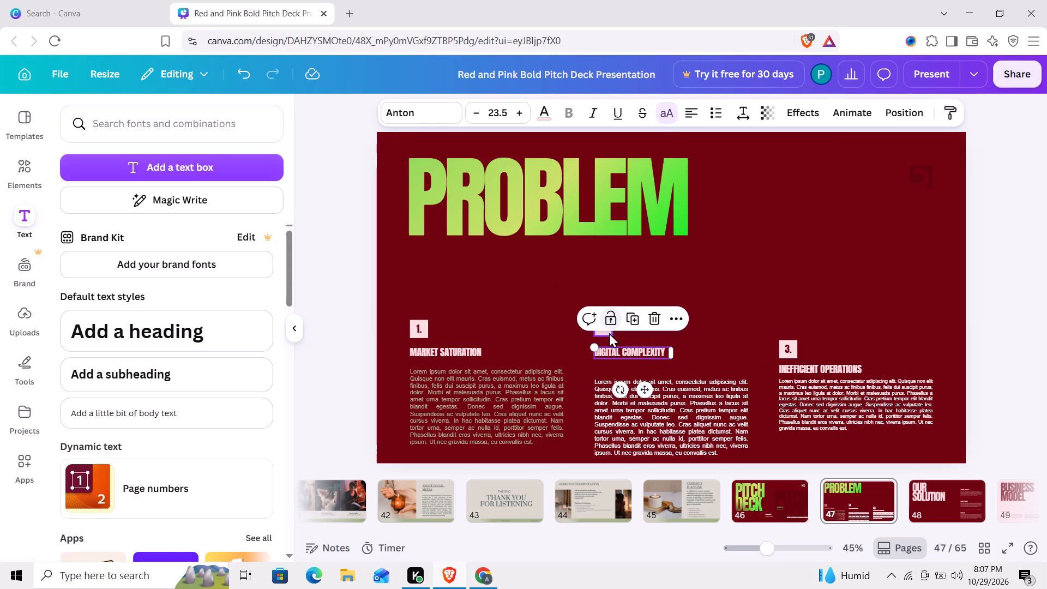
pyautogui.click(639, 336)
pyautogui.click(610, 330)
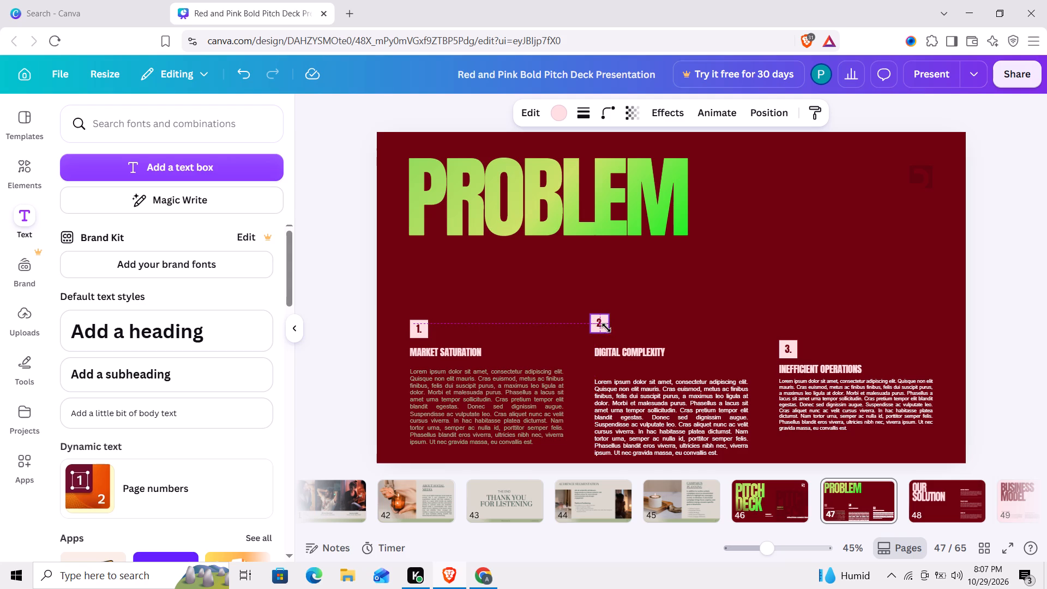
pyautogui.moveTo(674, 410); pyautogui.dragTo(671, 397)
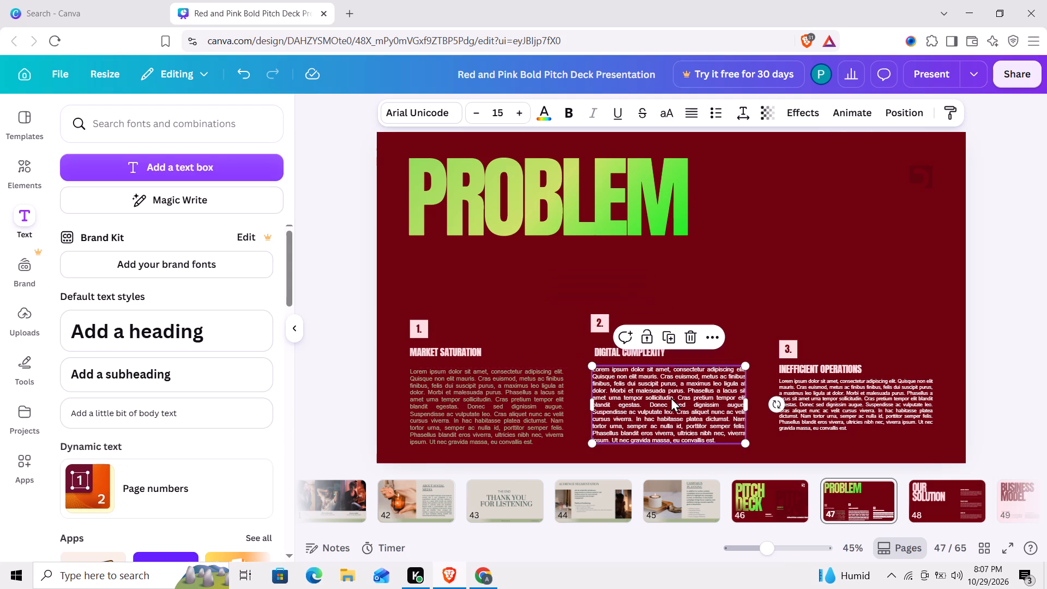
# Change the text color of the DIGITAL COMPLEXITY paragraph to light warm grey.
pyautogui.doubleClick(636, 414)
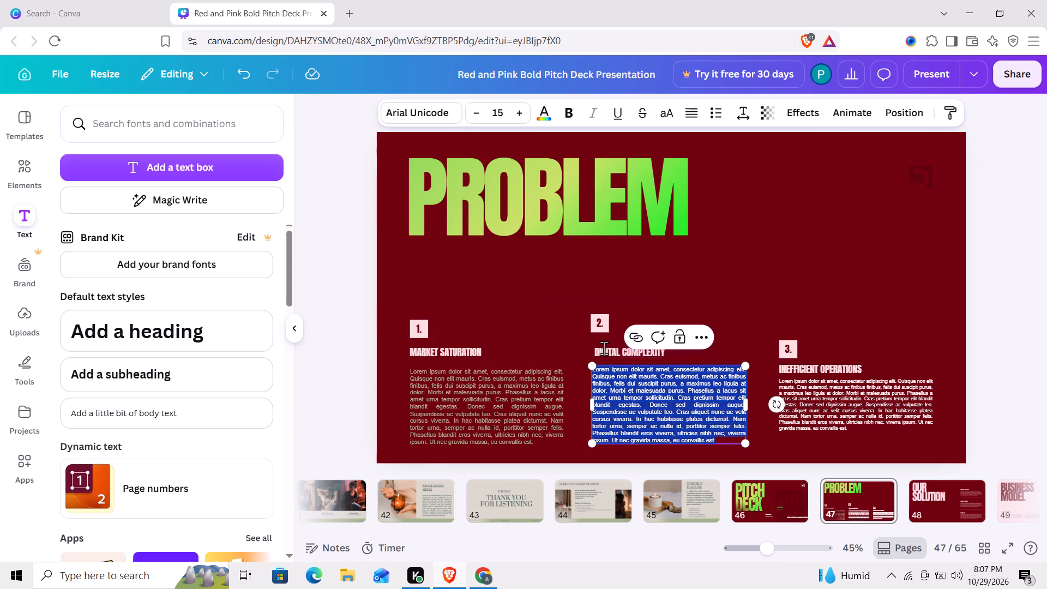
pyautogui.click(541, 119)
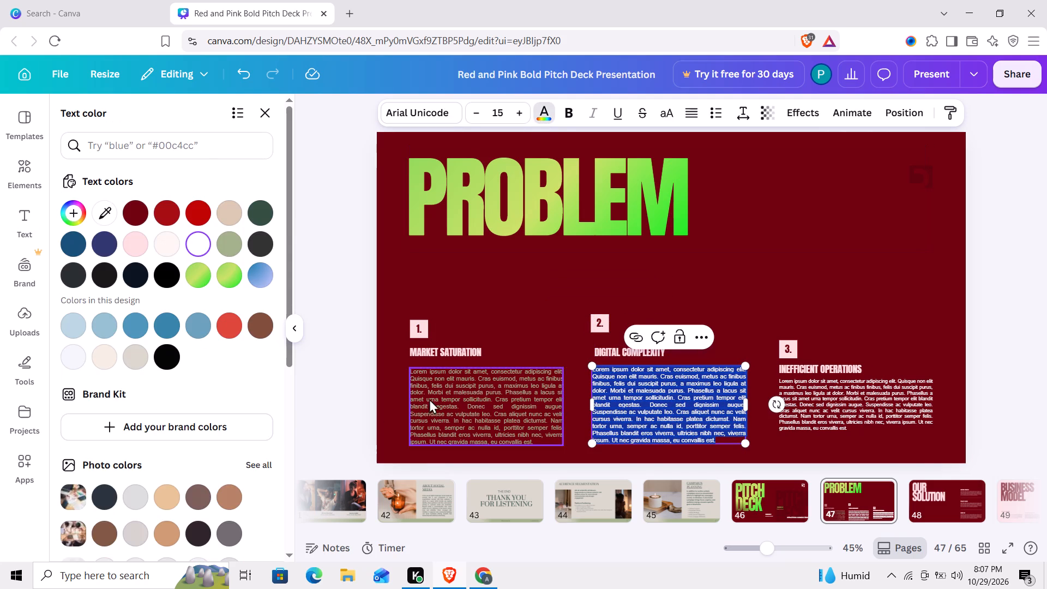
pyautogui.click(144, 358)
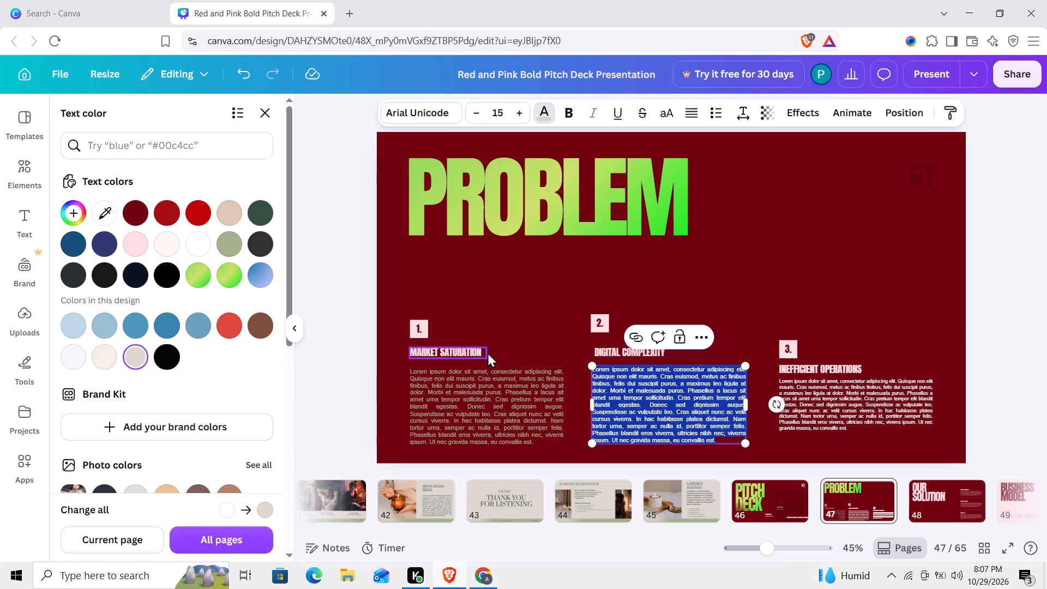
pyautogui.click(510, 314)
# Nudge the DIGITAL COMPLEXITY paragraph and heading so both sit evenly beneath the number 2 badge.
pyautogui.click(642, 398)
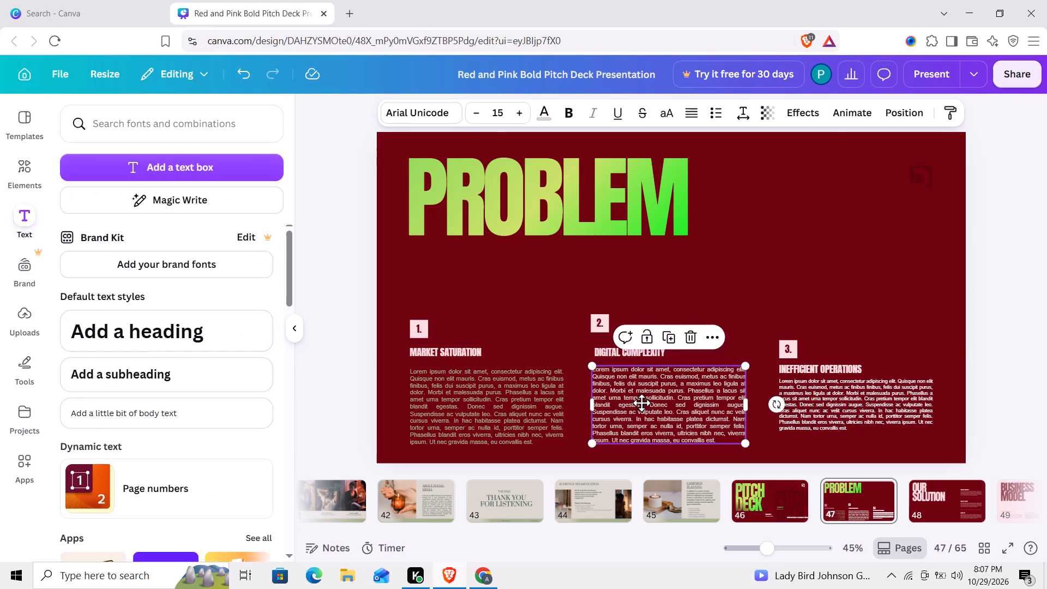
pyautogui.click(707, 364)
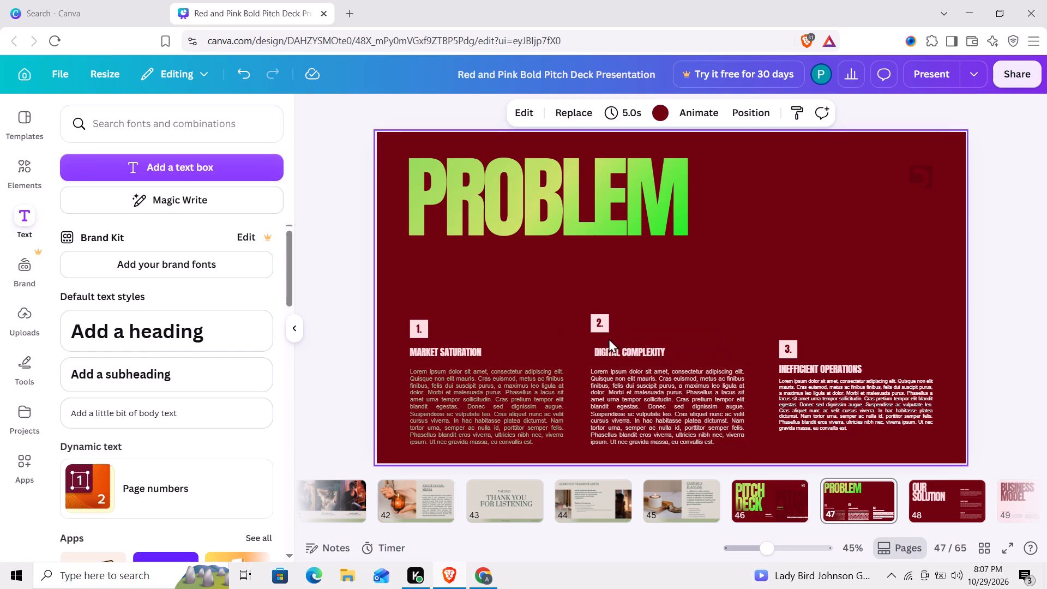
pyautogui.moveTo(610, 352); pyautogui.dragTo(607, 346)
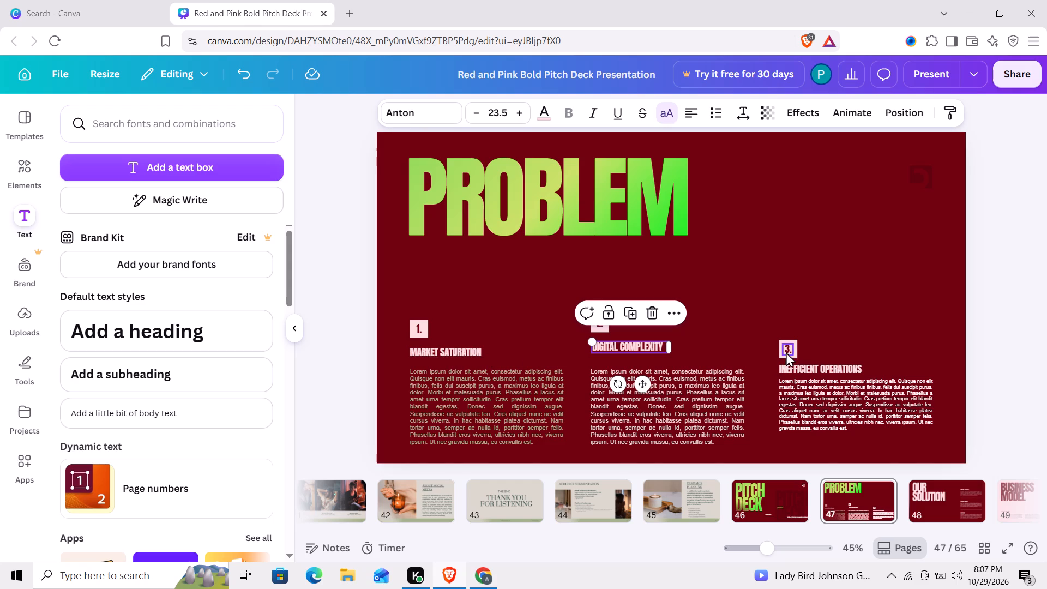
# Move the number 3 and its badge square up level with the number 2 badge.
pyautogui.moveTo(789, 350); pyautogui.dragTo(789, 328)
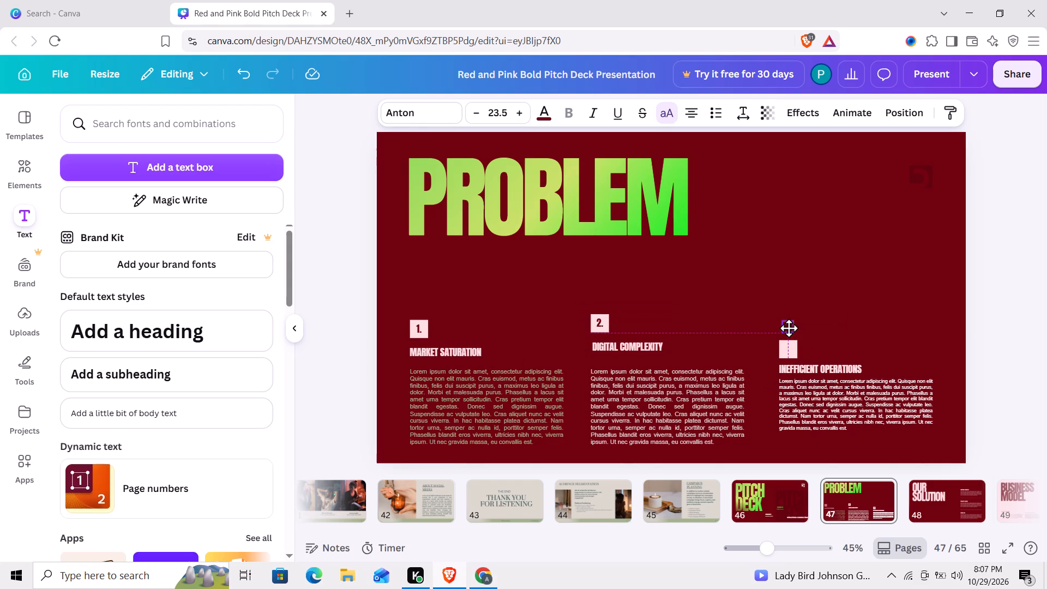
pyautogui.moveTo(789, 328); pyautogui.dragTo(788, 324)
pyautogui.moveTo(791, 348); pyautogui.dragTo(793, 328)
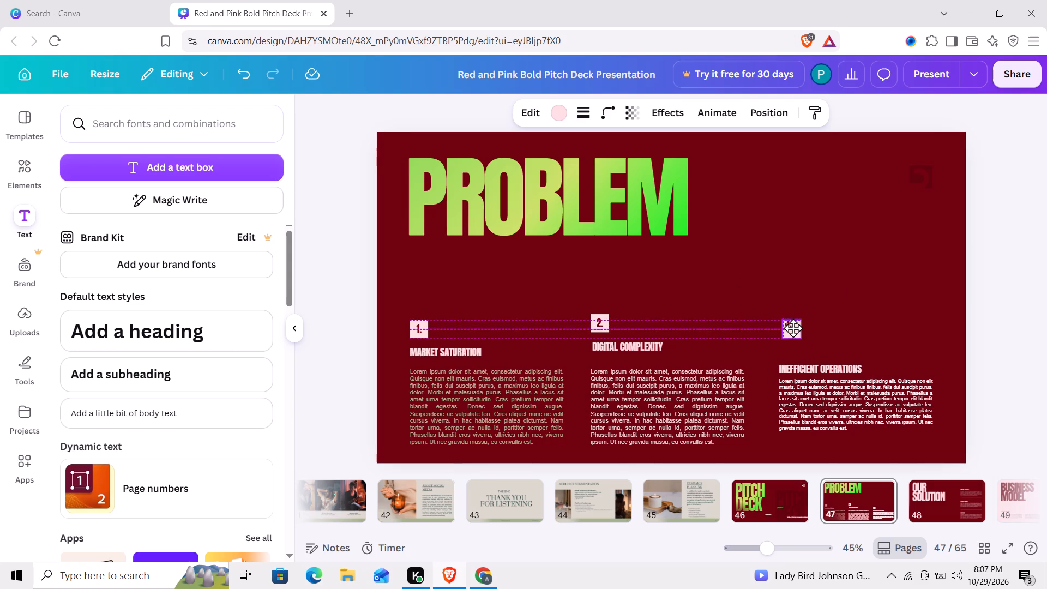
pyautogui.moveTo(793, 328); pyautogui.dragTo(792, 326)
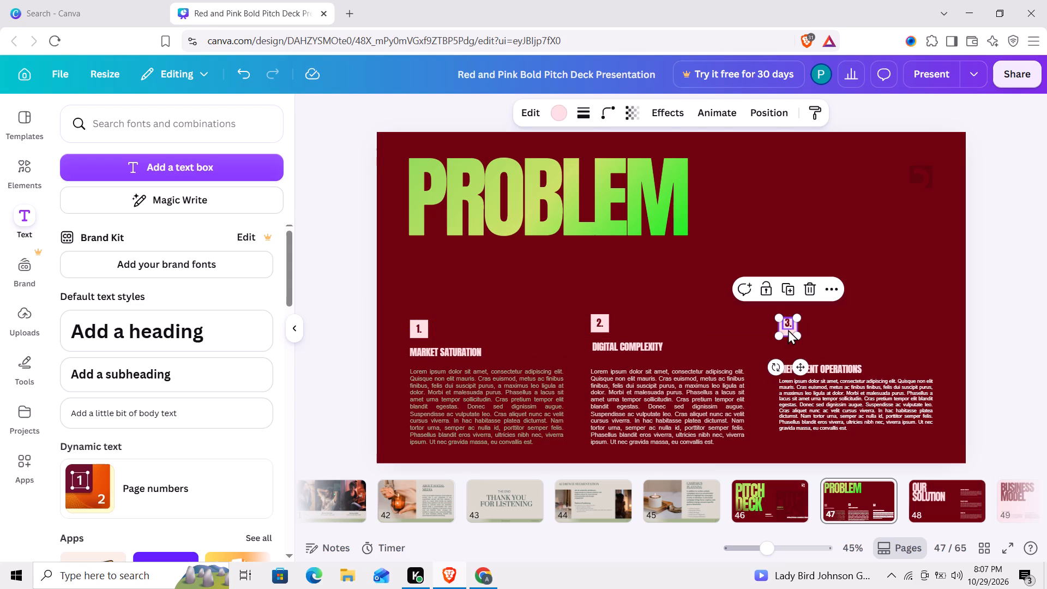
pyautogui.click(788, 329)
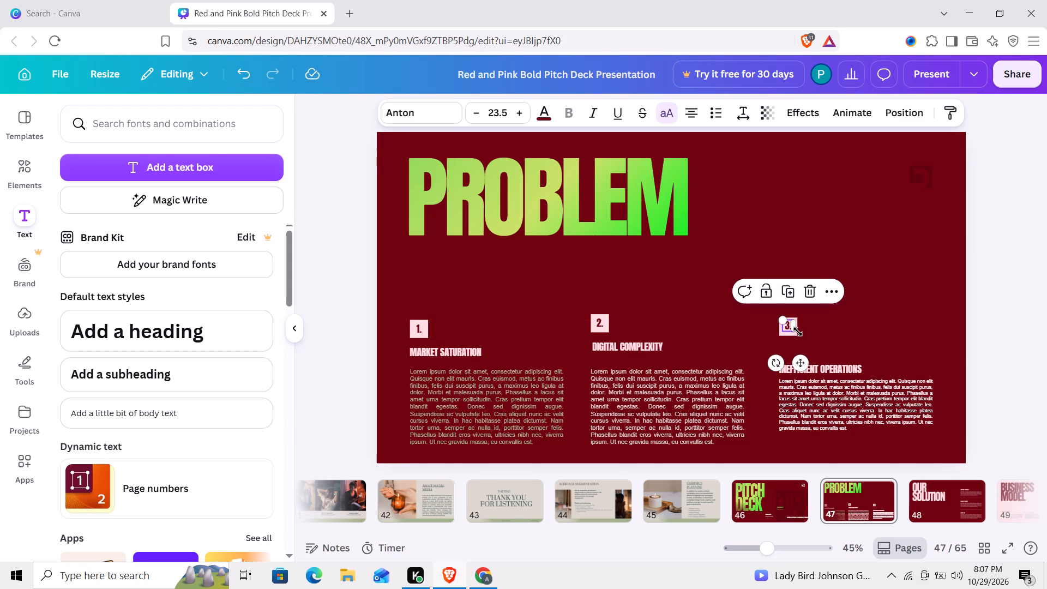
pyautogui.click(819, 353)
pyautogui.click(795, 332)
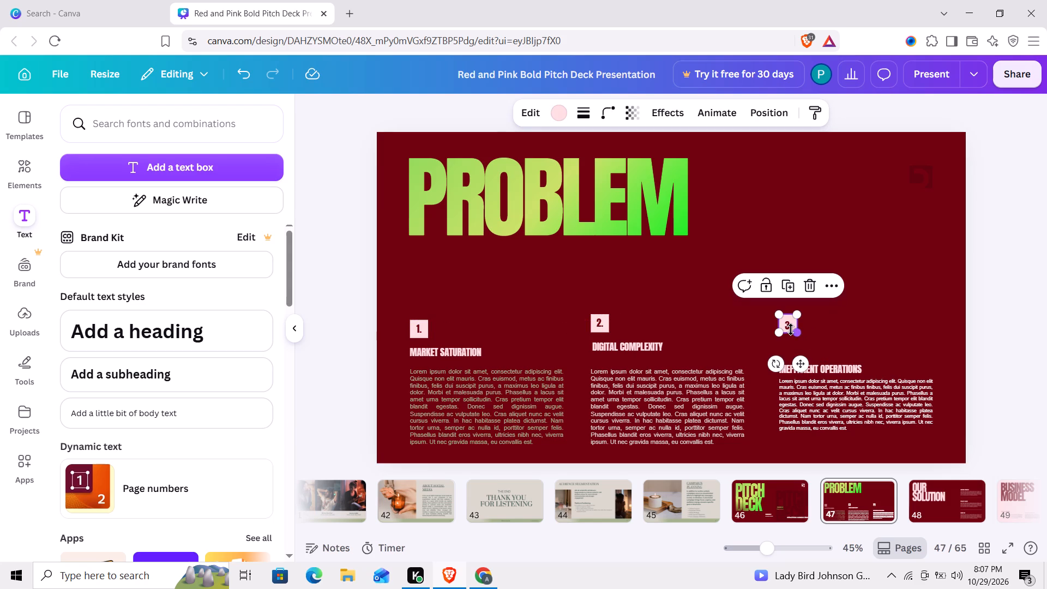
pyautogui.click(791, 329)
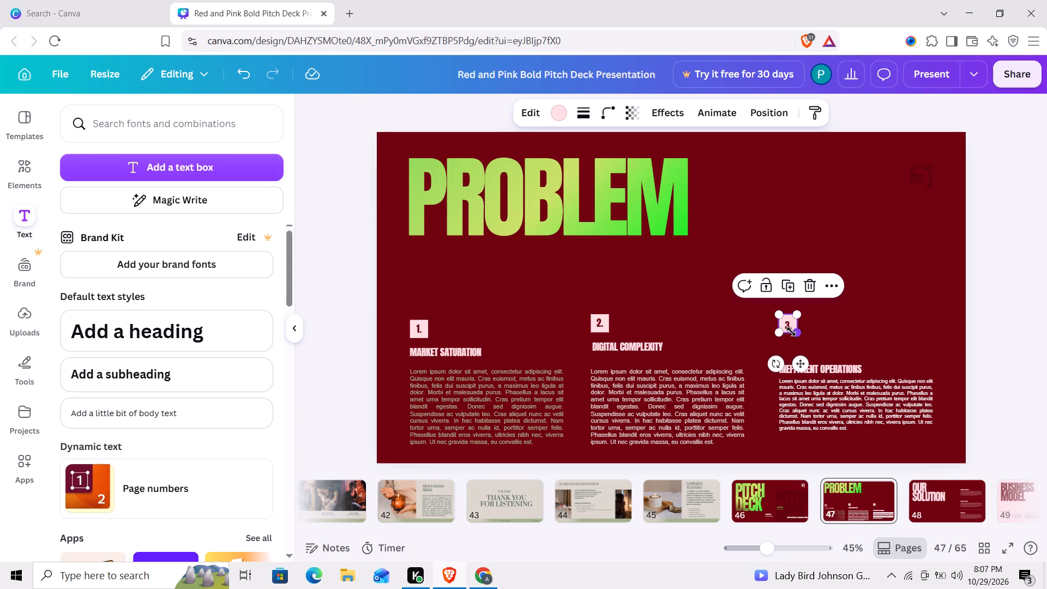
pyautogui.click(825, 333)
pyautogui.click(785, 322)
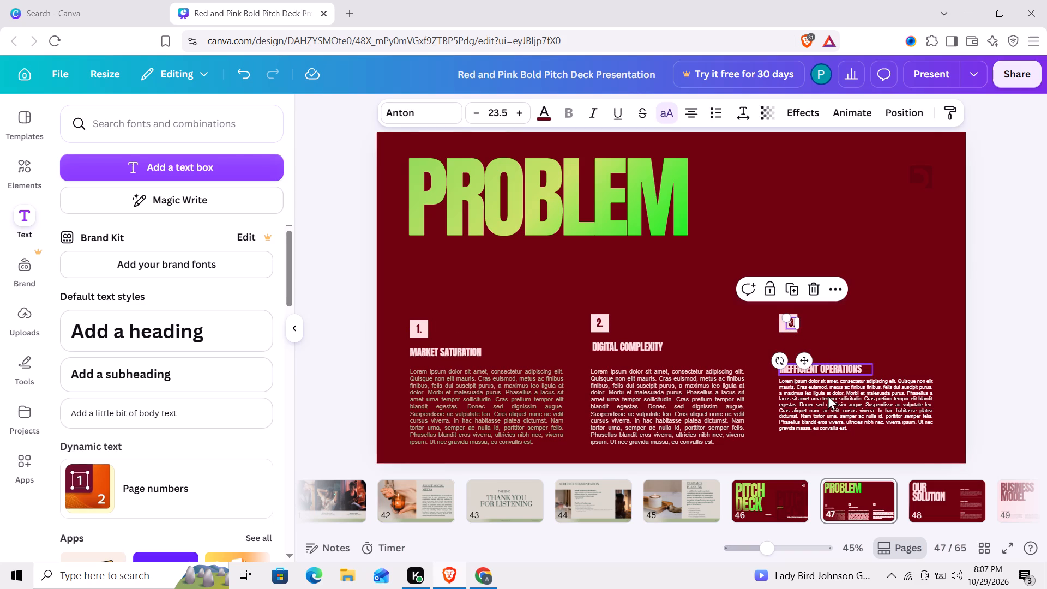
# Move the INEFFICIENT OPERATIONS heading and its paragraph up to line up with the DIGITAL COMPLEXITY column.
pyautogui.moveTo(824, 370); pyautogui.dragTo(822, 356)
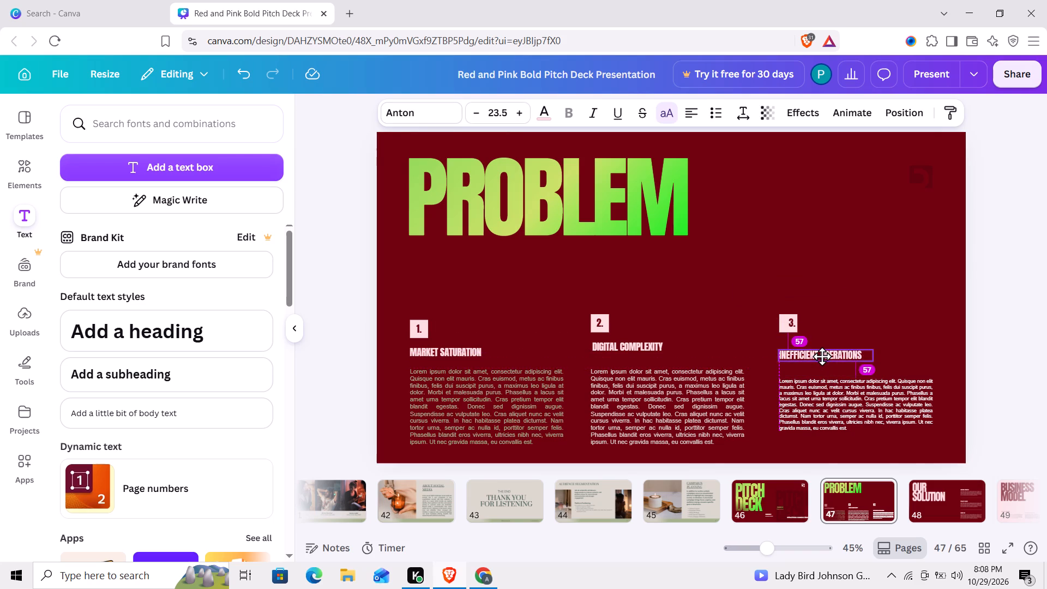
pyautogui.moveTo(822, 356); pyautogui.dragTo(821, 348)
pyautogui.moveTo(837, 413); pyautogui.dragTo(832, 403)
# Set the font size of the INEFFICIENT OPERATIONS paragraph to 15.
pyautogui.doubleClick(832, 403)
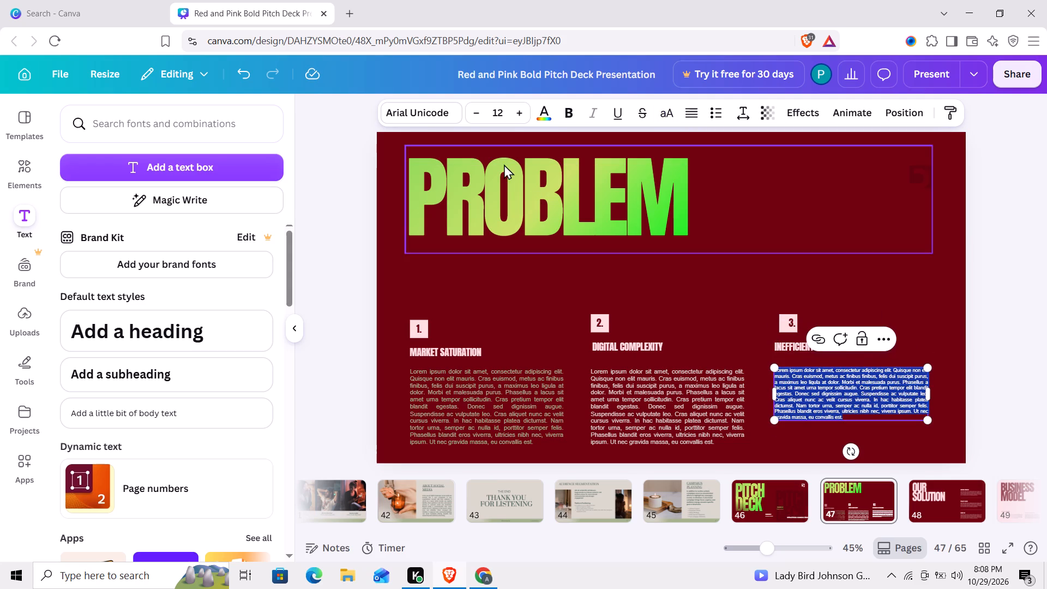
pyautogui.tripleClick(510, 110)
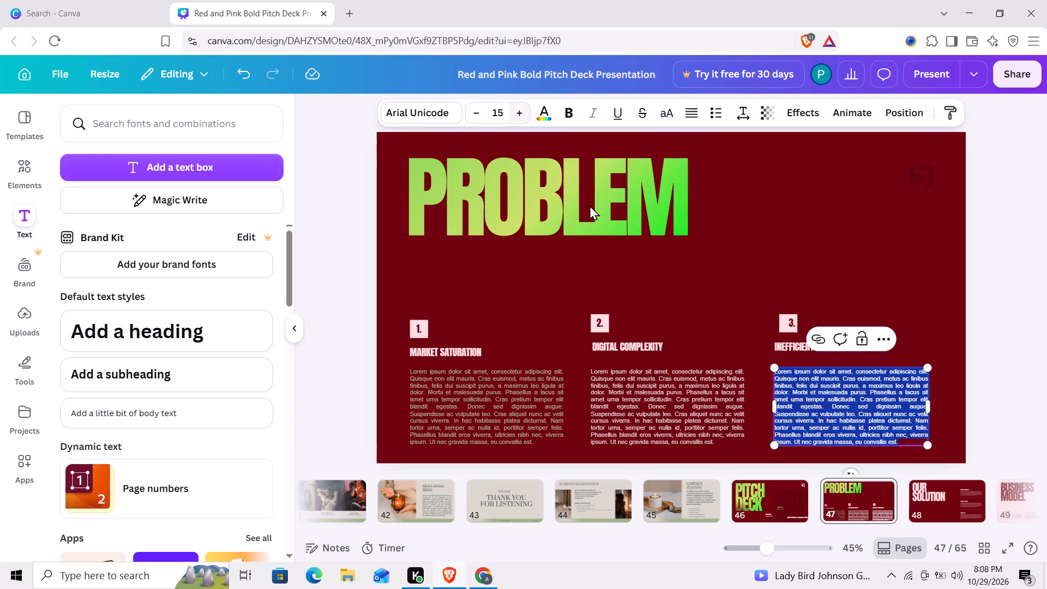
# Change the text color of the INEFFICIENT OPERATIONS paragraph to pale cream.
pyautogui.click(552, 118)
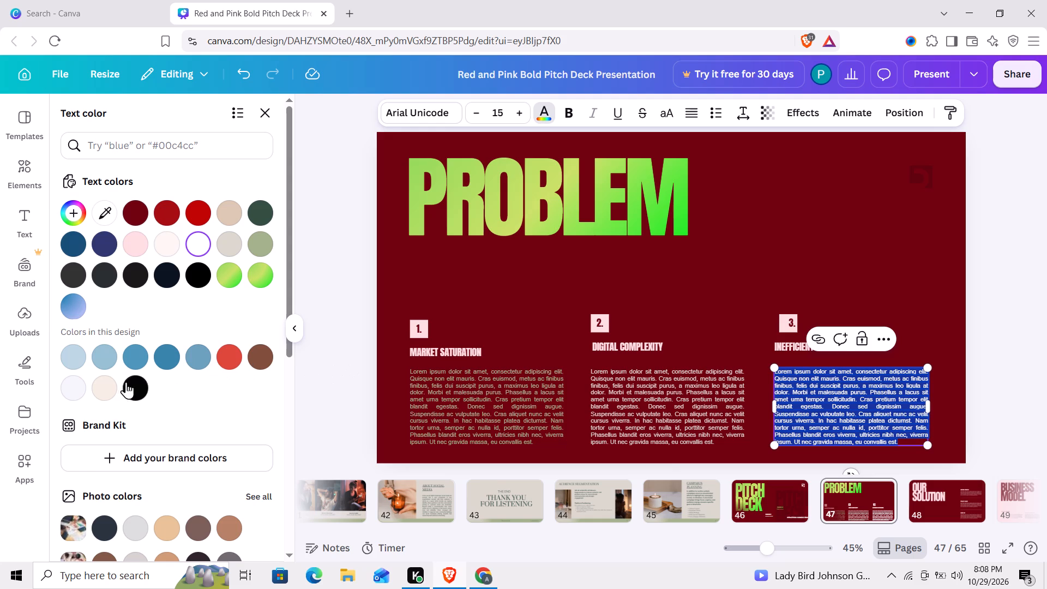
pyautogui.click(116, 382)
pyautogui.click(626, 306)
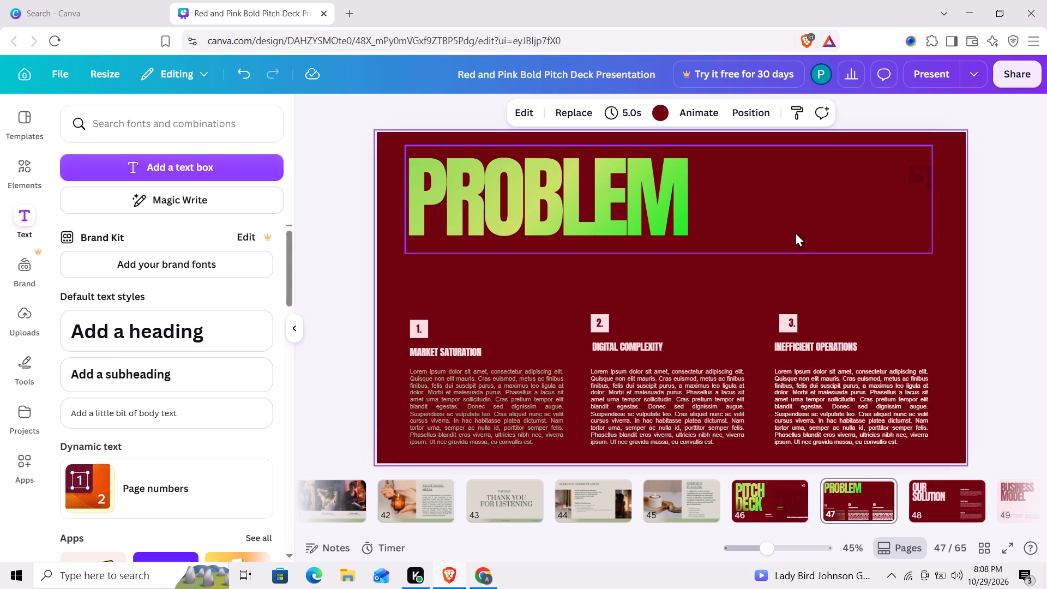
# Shift the PROBLEM heading slightly to the right on the slide.
pyautogui.moveTo(687, 220); pyautogui.dragTo(692, 220)
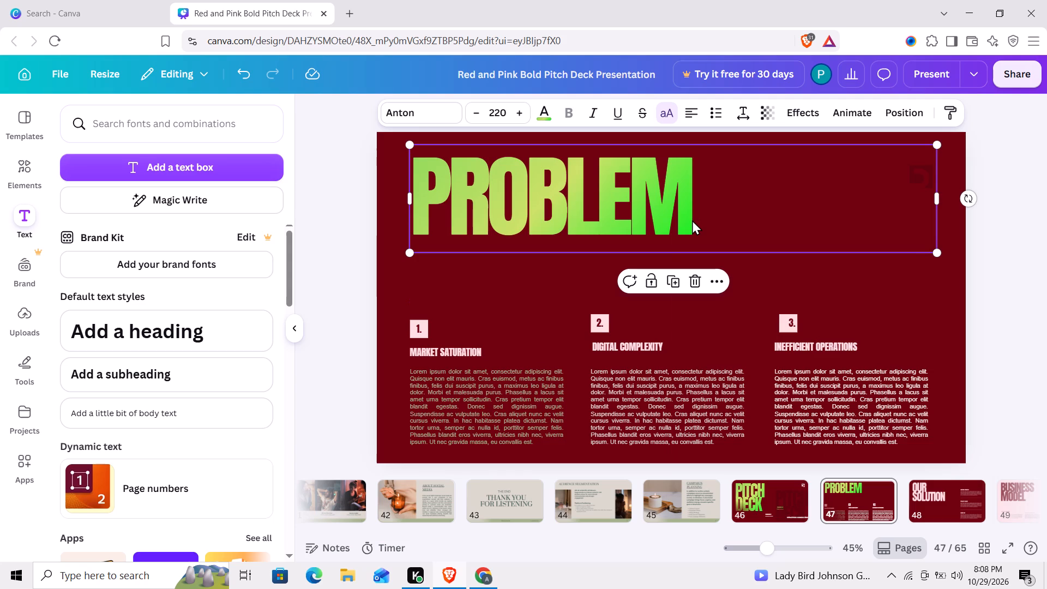
# Go to page 48 and move the OUR SOLUTION heading slightly down.
pyautogui.moveTo(745, 527); pyautogui.dragTo(748, 528)
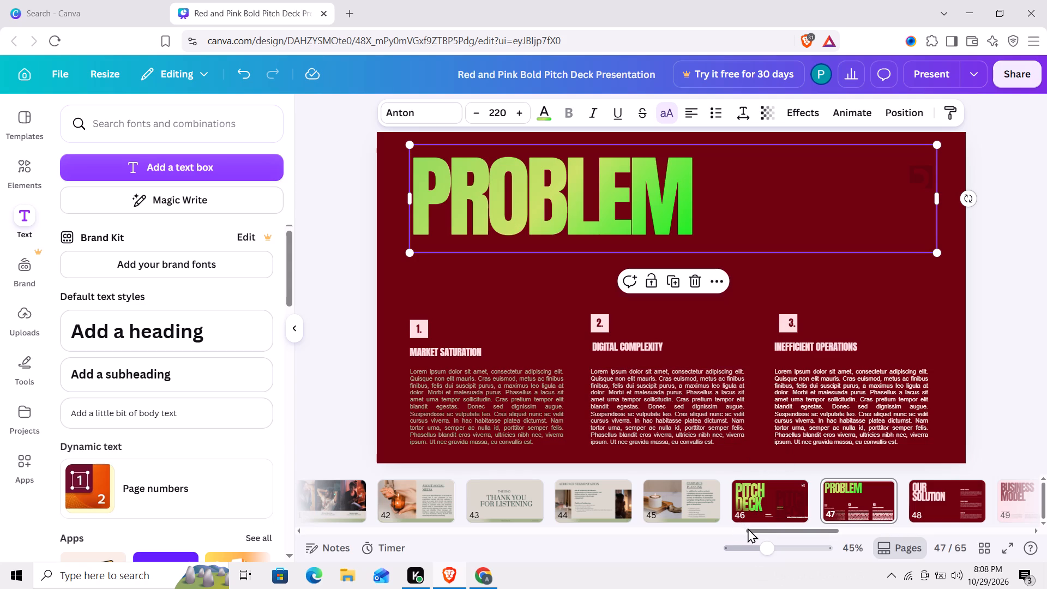
pyautogui.moveTo(748, 528); pyautogui.dragTo(760, 529)
pyautogui.moveTo(753, 528); pyautogui.dragTo(761, 528)
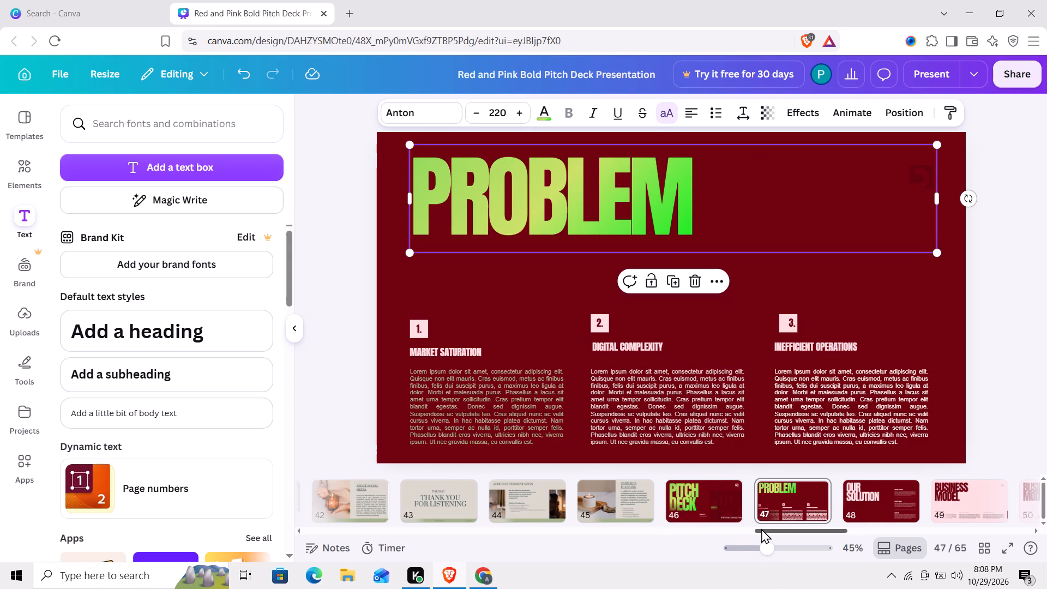
pyautogui.moveTo(761, 528); pyautogui.dragTo(768, 528)
pyautogui.click(814, 505)
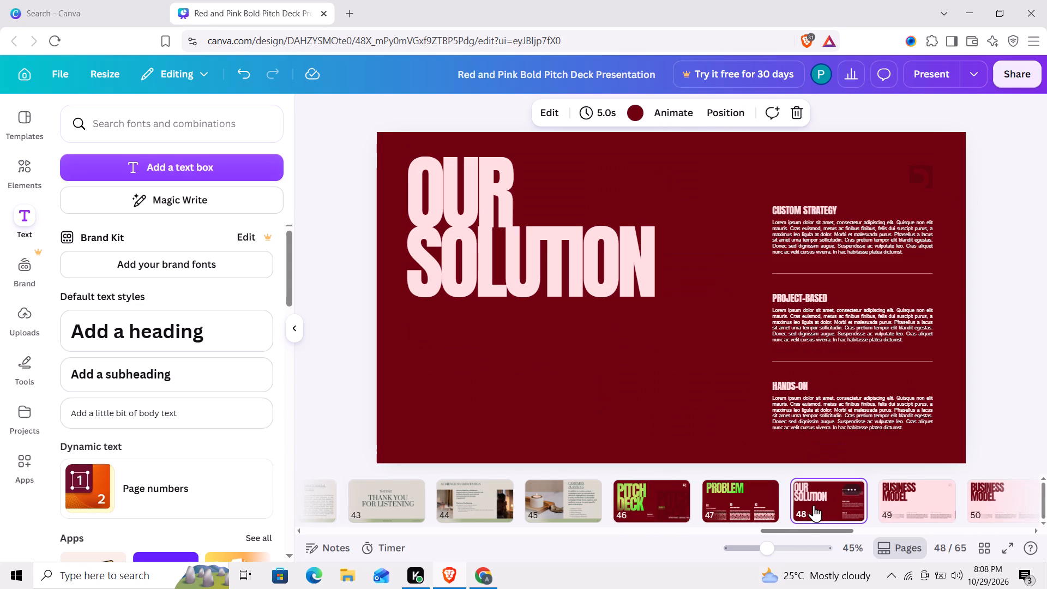
pyautogui.moveTo(544, 231); pyautogui.dragTo(544, 239)
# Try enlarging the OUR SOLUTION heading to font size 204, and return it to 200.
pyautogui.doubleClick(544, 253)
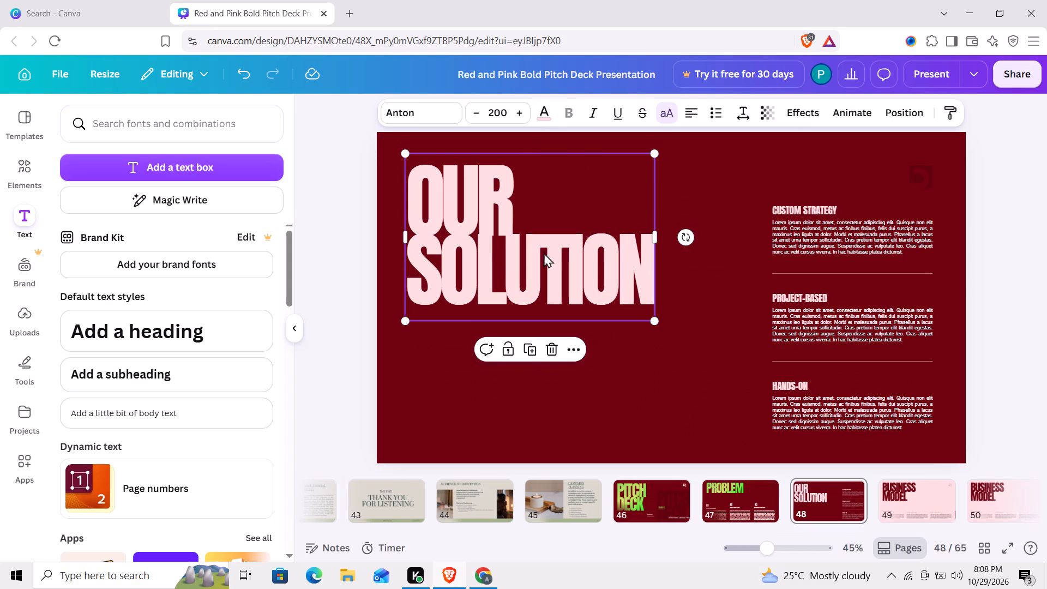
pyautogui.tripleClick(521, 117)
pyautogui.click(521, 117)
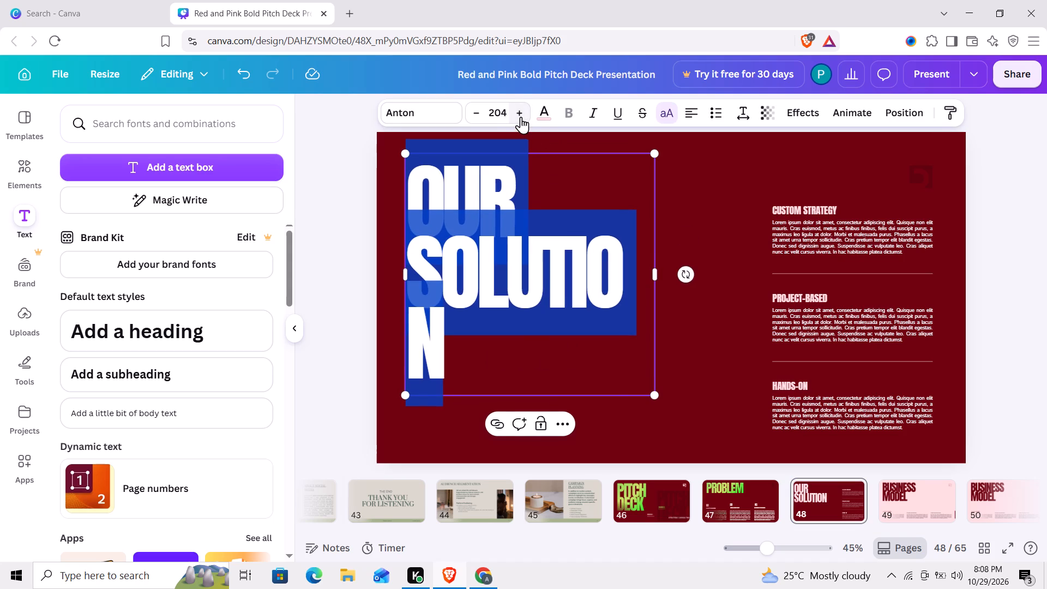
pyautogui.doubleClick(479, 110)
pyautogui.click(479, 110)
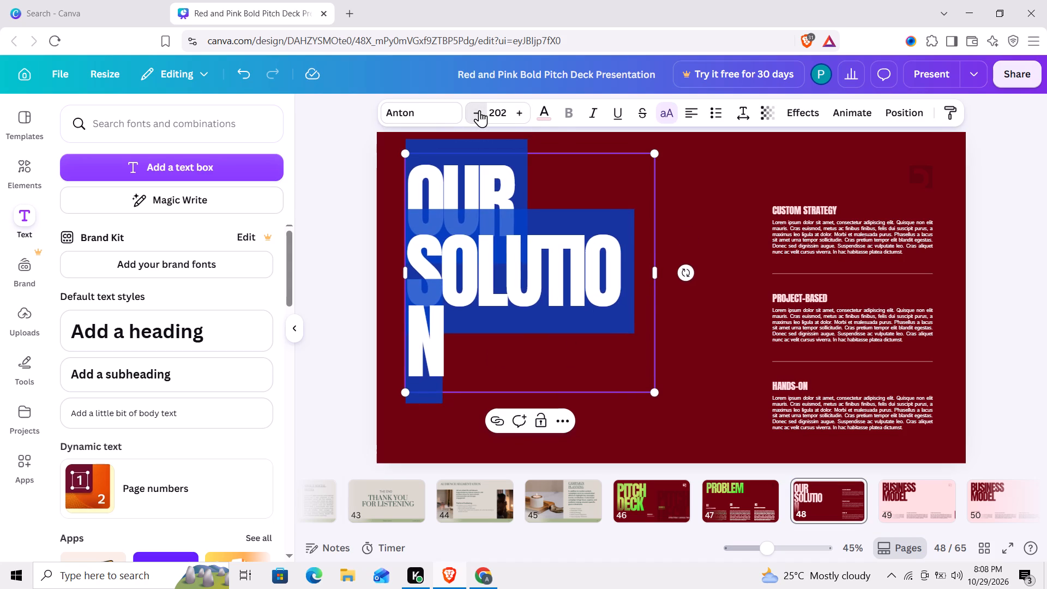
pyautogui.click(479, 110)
# Widen the OUR SOLUTION text box and set the heading's font size to 210.
pyautogui.moveTo(657, 241); pyautogui.dragTo(671, 241)
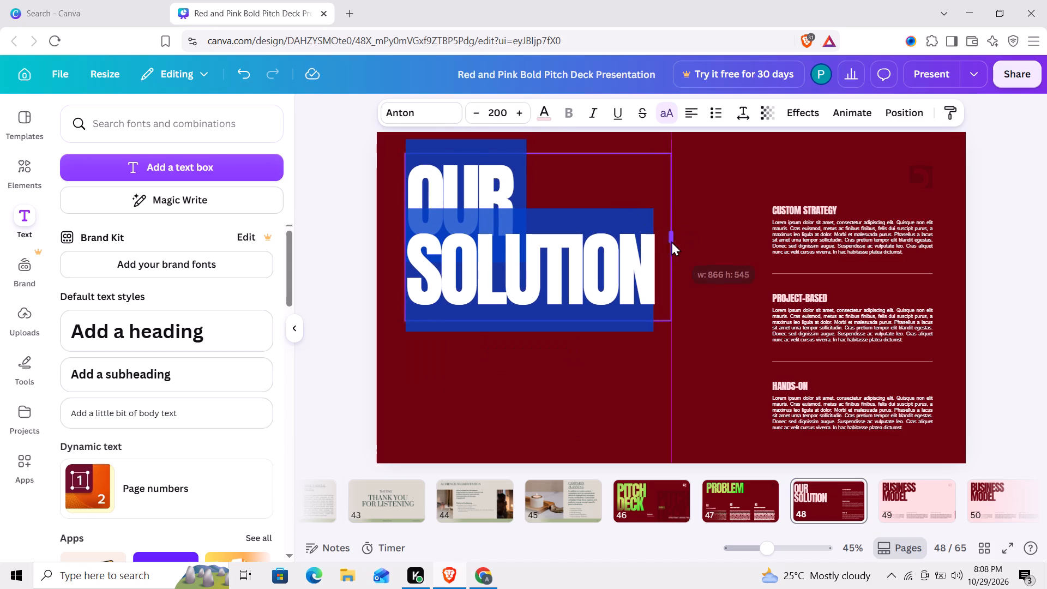
pyautogui.moveTo(671, 241); pyautogui.dragTo(678, 243)
pyautogui.tripleClick(515, 116)
pyautogui.tripleClick(515, 115)
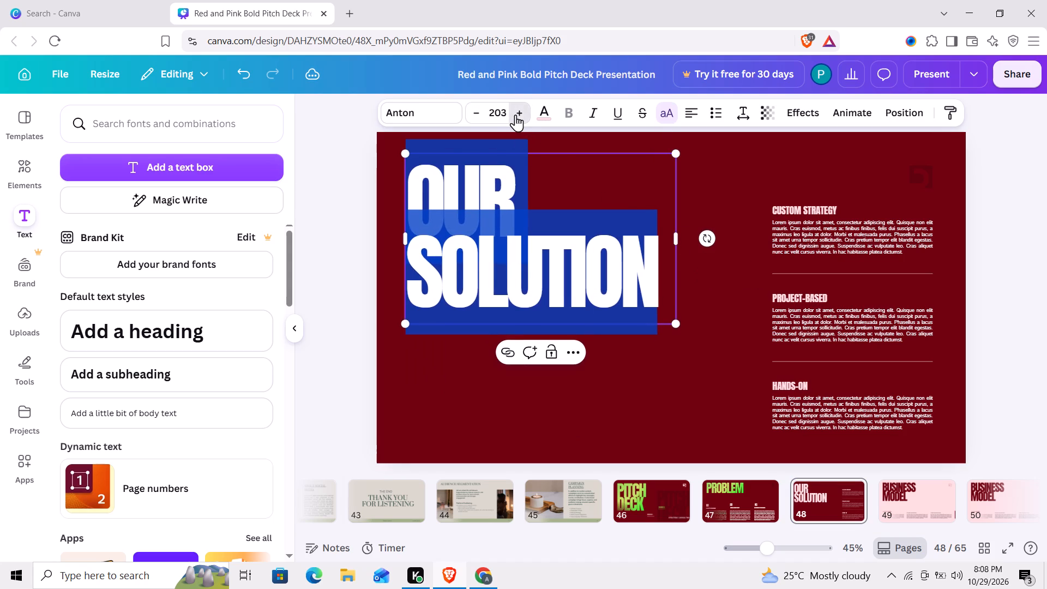
pyautogui.click(515, 115)
pyautogui.tripleClick(515, 115)
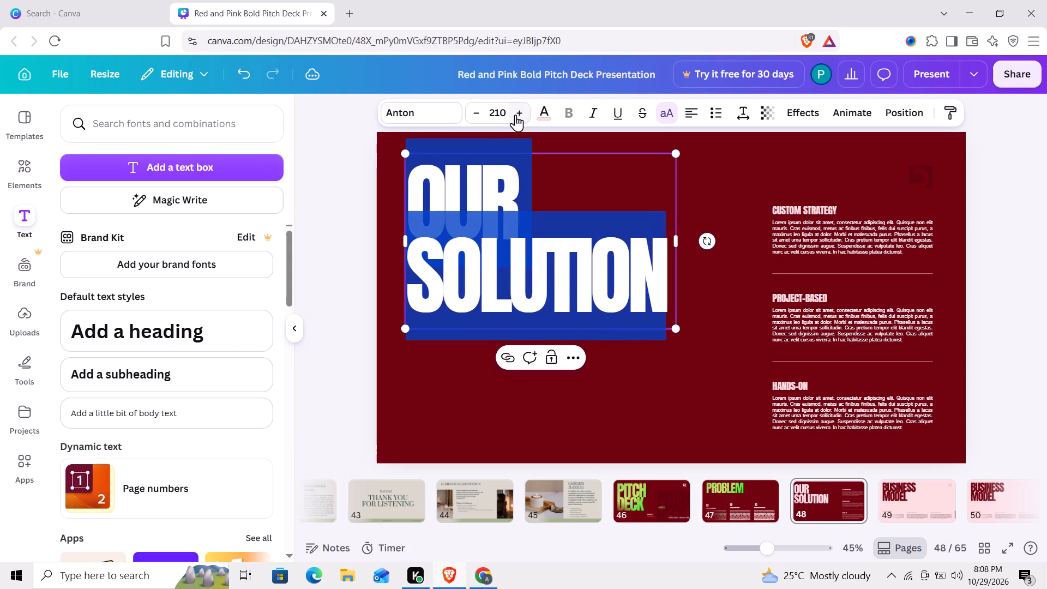
pyautogui.click(713, 272)
# Change the text color of the OUR SOLUTION heading to coral red.
pyautogui.doubleClick(580, 260)
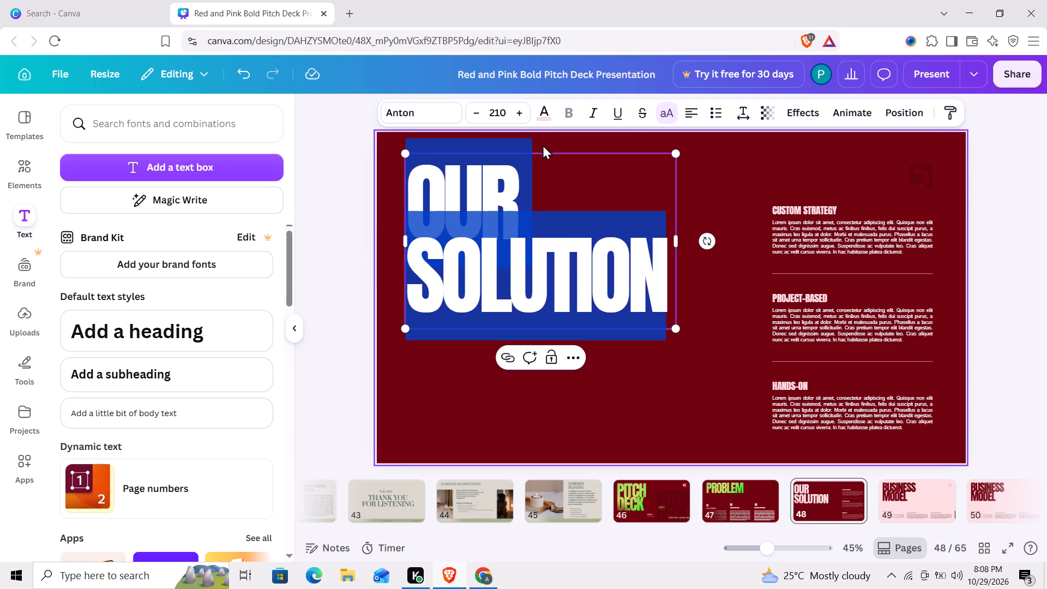
pyautogui.click(545, 119)
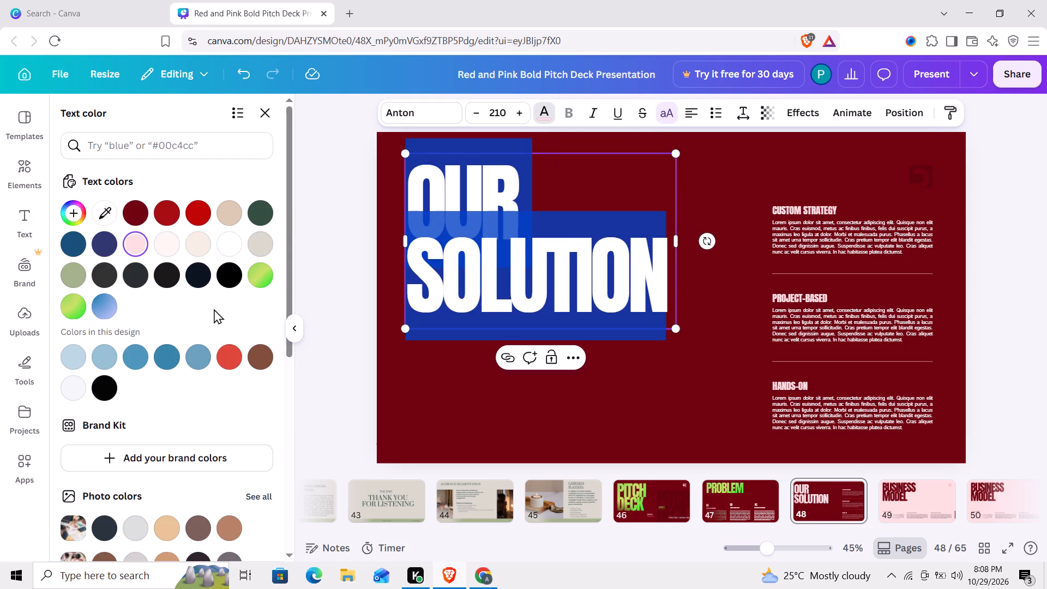
pyautogui.click(228, 356)
pyautogui.click(434, 390)
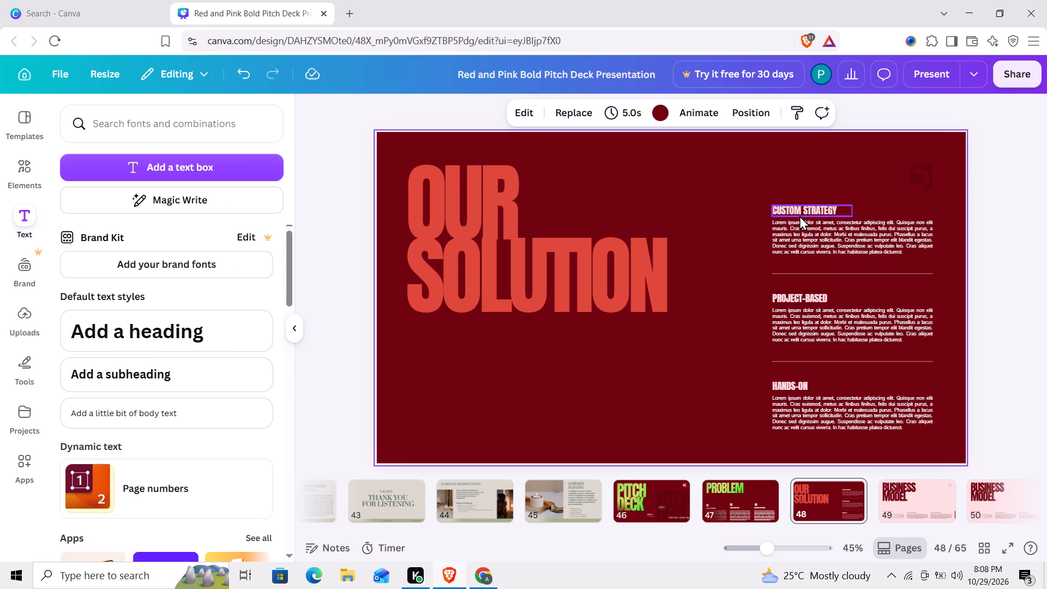
# Move the CUSTOM STRATEGY heading up, away from its paragraph.
pyautogui.moveTo(799, 215); pyautogui.dragTo(799, 189)
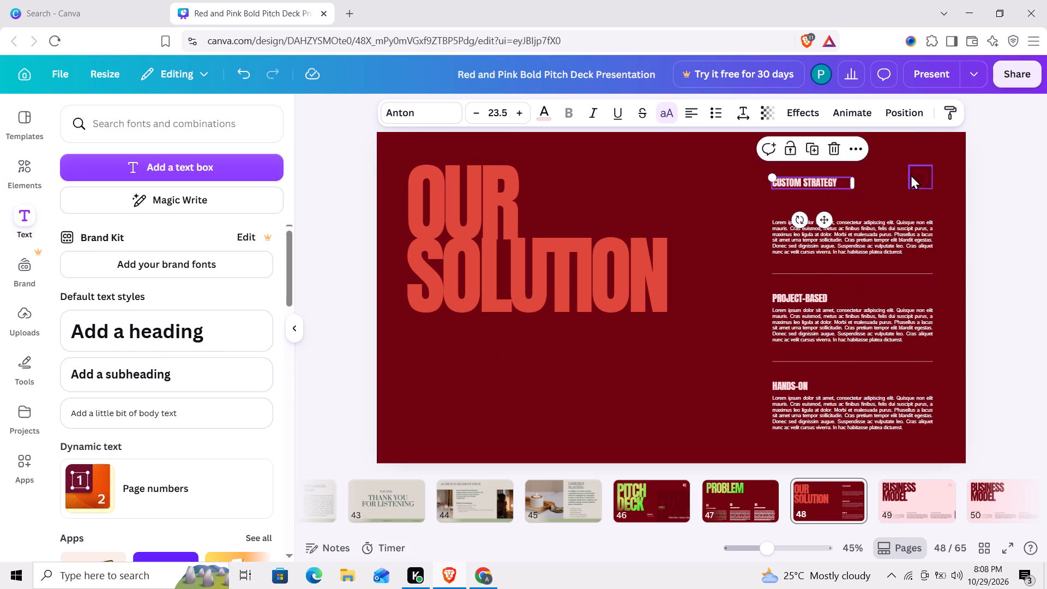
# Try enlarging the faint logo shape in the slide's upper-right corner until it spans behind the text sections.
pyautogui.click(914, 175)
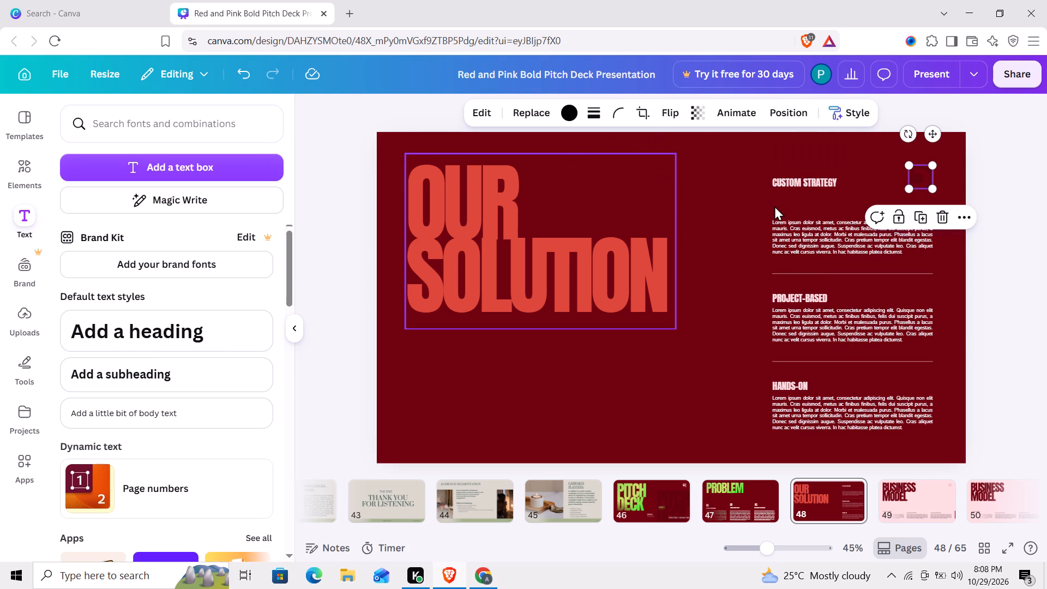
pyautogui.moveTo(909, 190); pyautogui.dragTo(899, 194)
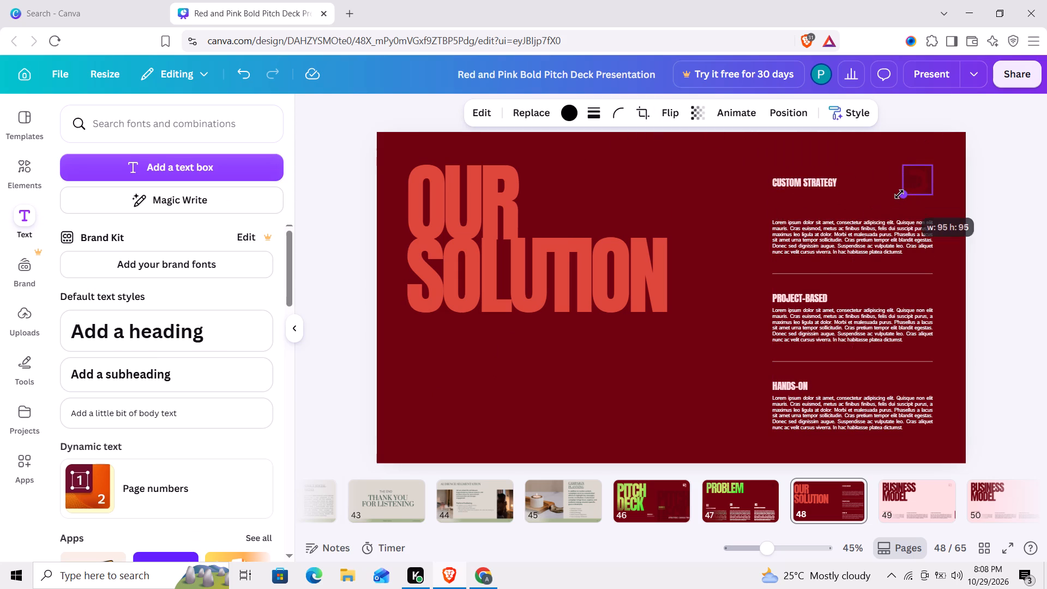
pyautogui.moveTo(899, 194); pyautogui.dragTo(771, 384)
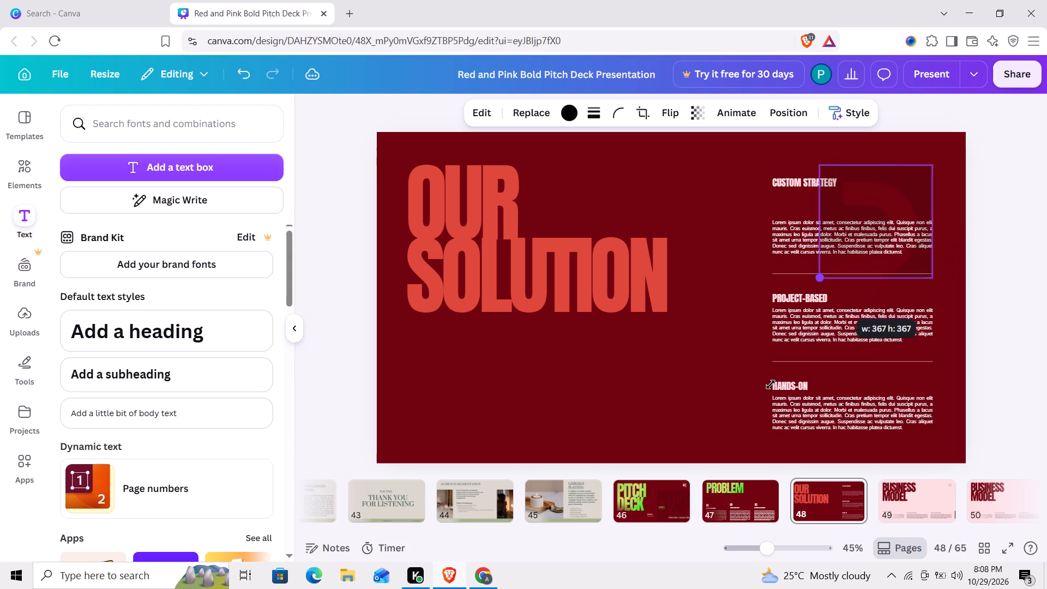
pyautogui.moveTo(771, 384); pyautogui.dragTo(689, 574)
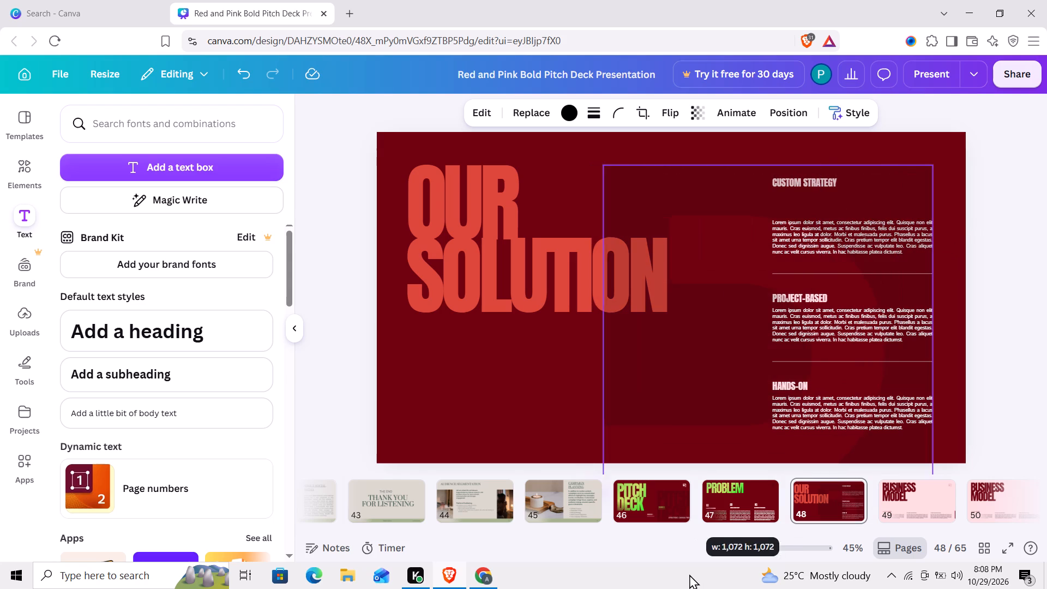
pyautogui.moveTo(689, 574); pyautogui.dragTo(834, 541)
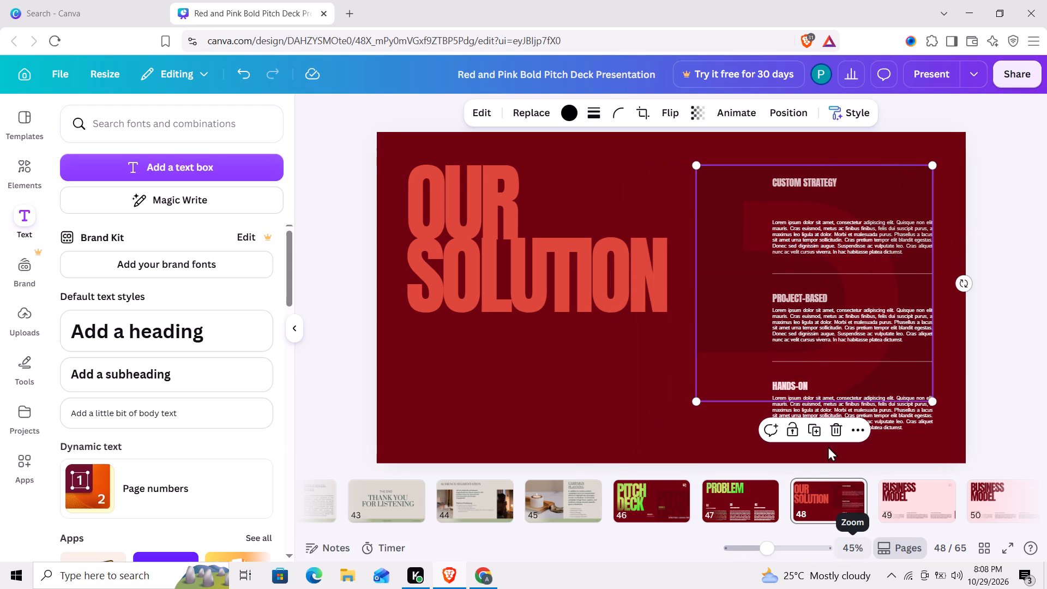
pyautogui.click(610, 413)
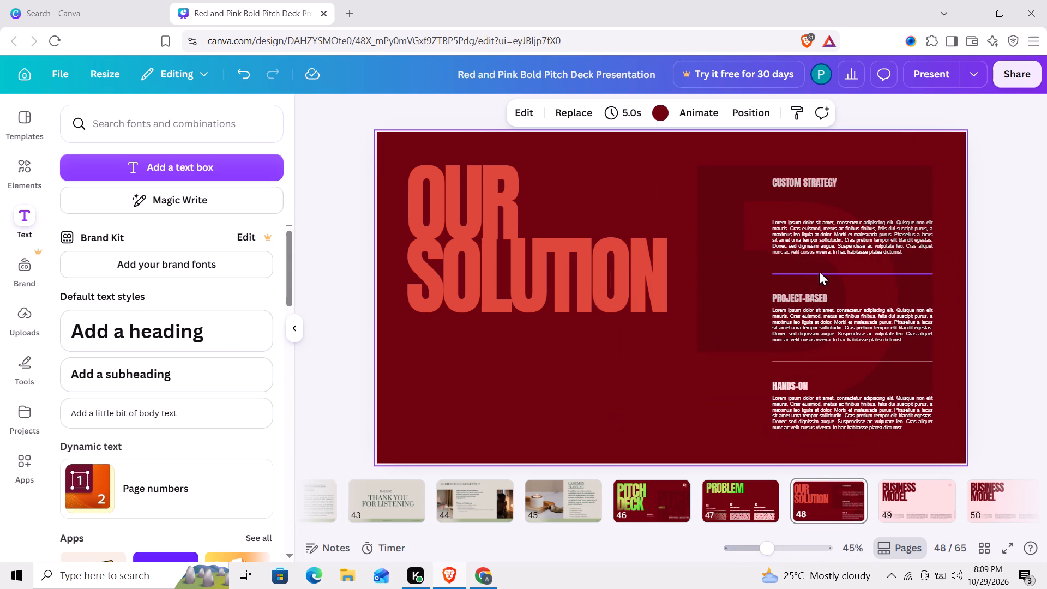
# Resize the faint logo shape to about 161 by 161 and move it closer to the slide's upper-right corner.
pyautogui.click(697, 394)
pyautogui.moveTo(698, 398); pyautogui.dragTo(939, 159)
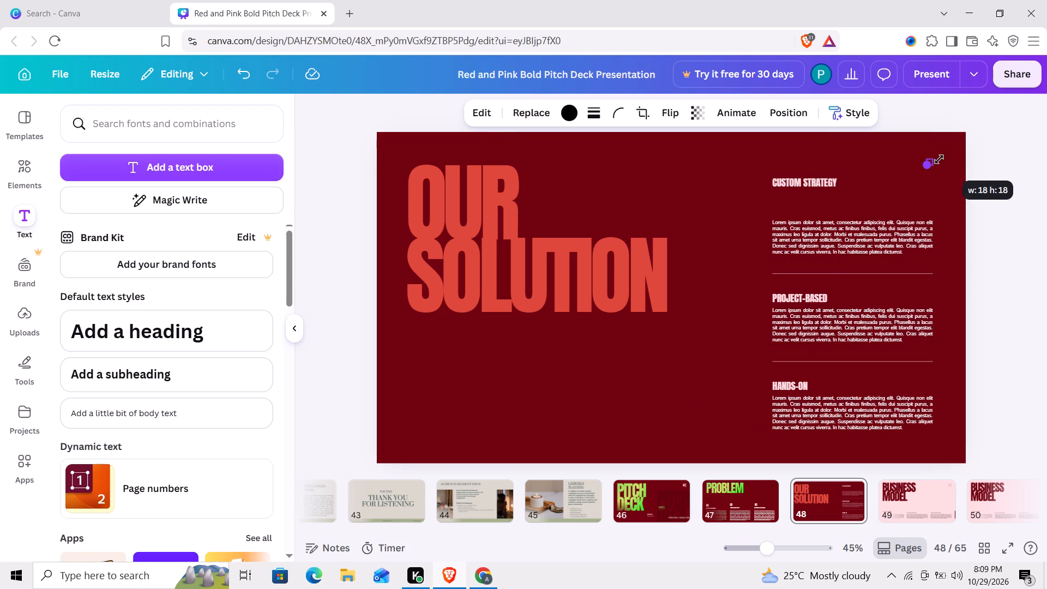
pyautogui.moveTo(939, 159); pyautogui.dragTo(877, 204)
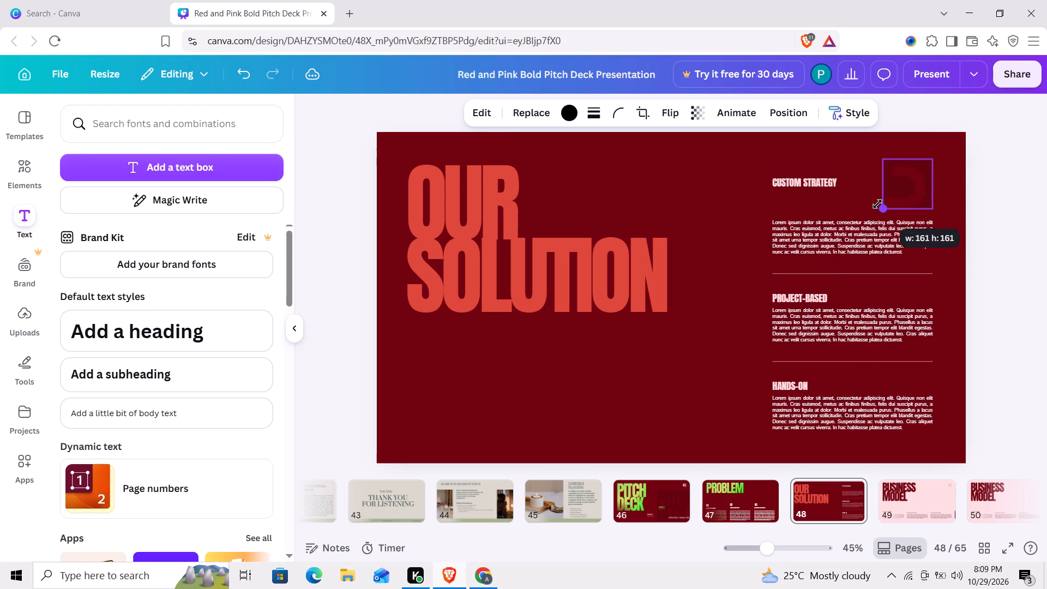
pyautogui.moveTo(877, 204); pyautogui.dragTo(876, 206)
pyautogui.moveTo(904, 185); pyautogui.dragTo(925, 168)
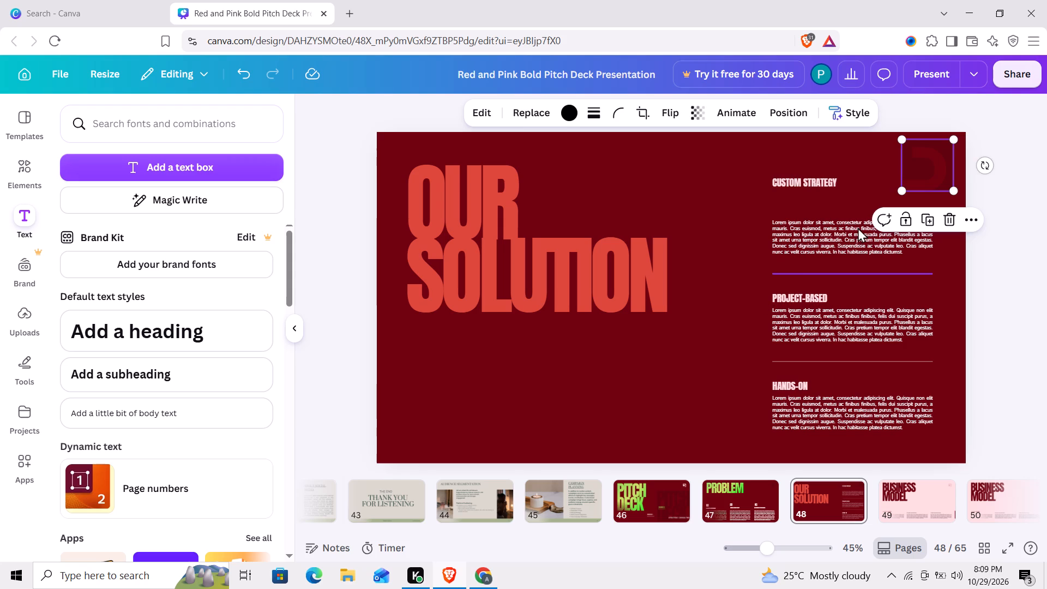
# Set the CUSTOM STRATEGY paragraph's font size to 15 and move it up directly beneath its heading.
pyautogui.click(860, 226)
pyautogui.doubleClick(853, 230)
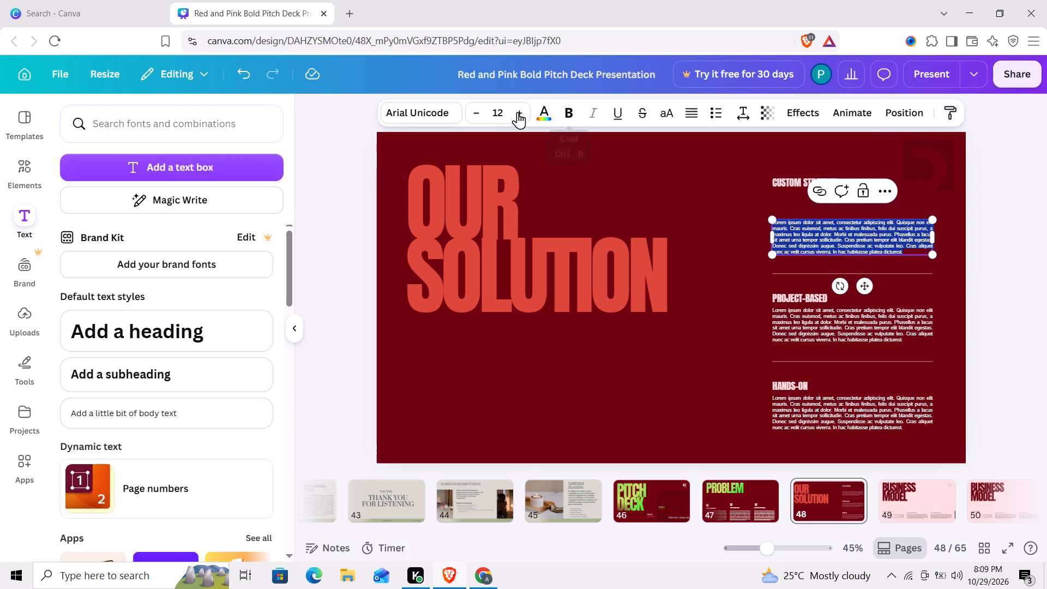
pyautogui.doubleClick(514, 111)
pyautogui.click(514, 111)
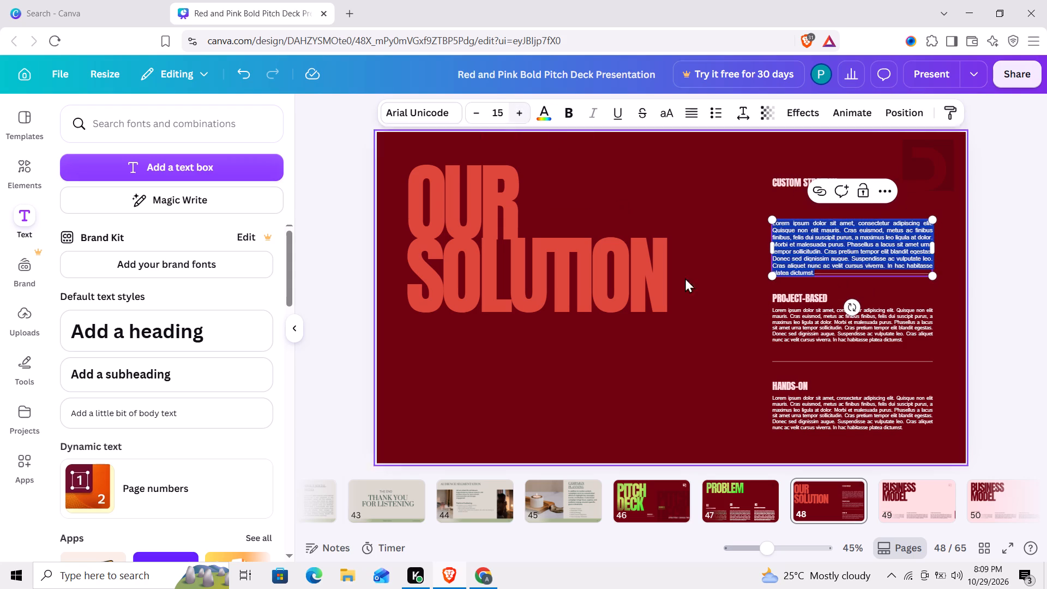
pyautogui.click(692, 288)
pyautogui.moveTo(835, 246); pyautogui.dragTo(827, 227)
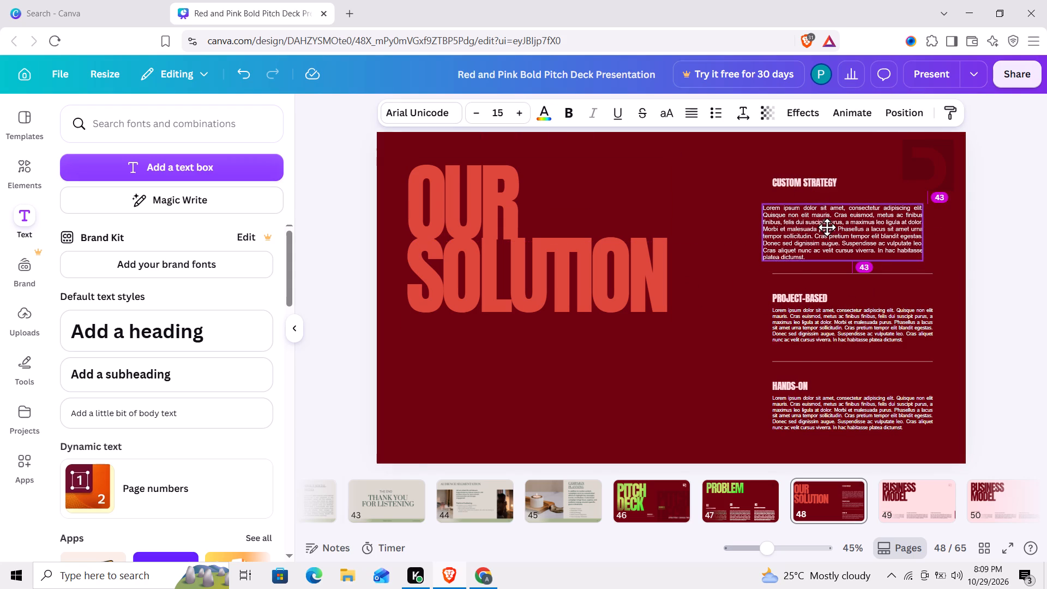
pyautogui.moveTo(827, 227); pyautogui.dragTo(833, 217)
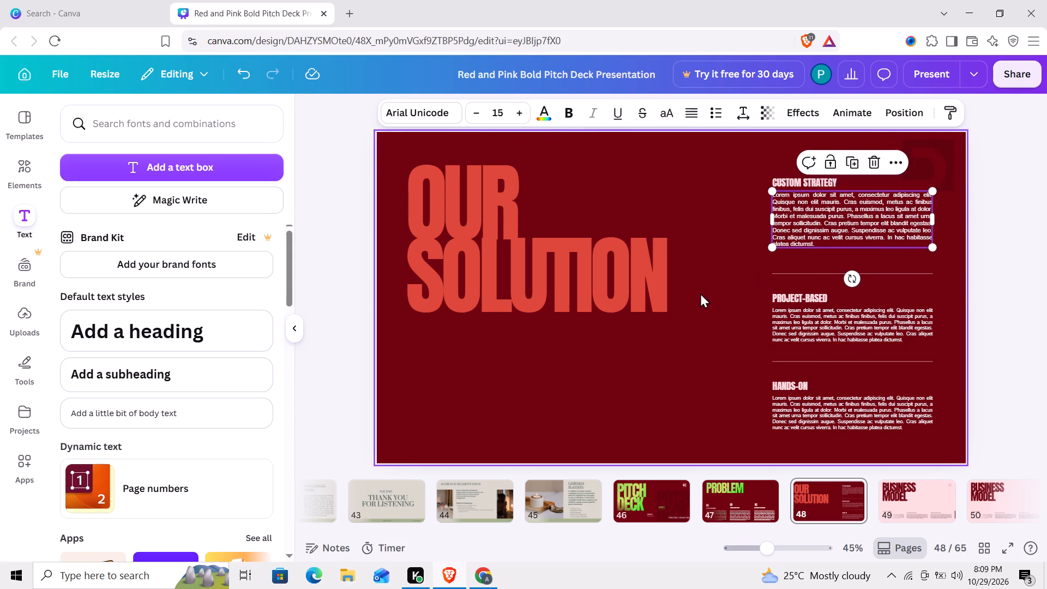
pyautogui.click(700, 293)
# Move the divider line between CUSTOM STRATEGY and PROJECT-BASED up, closer to the first paragraph.
pyautogui.moveTo(861, 268); pyautogui.dragTo(861, 256)
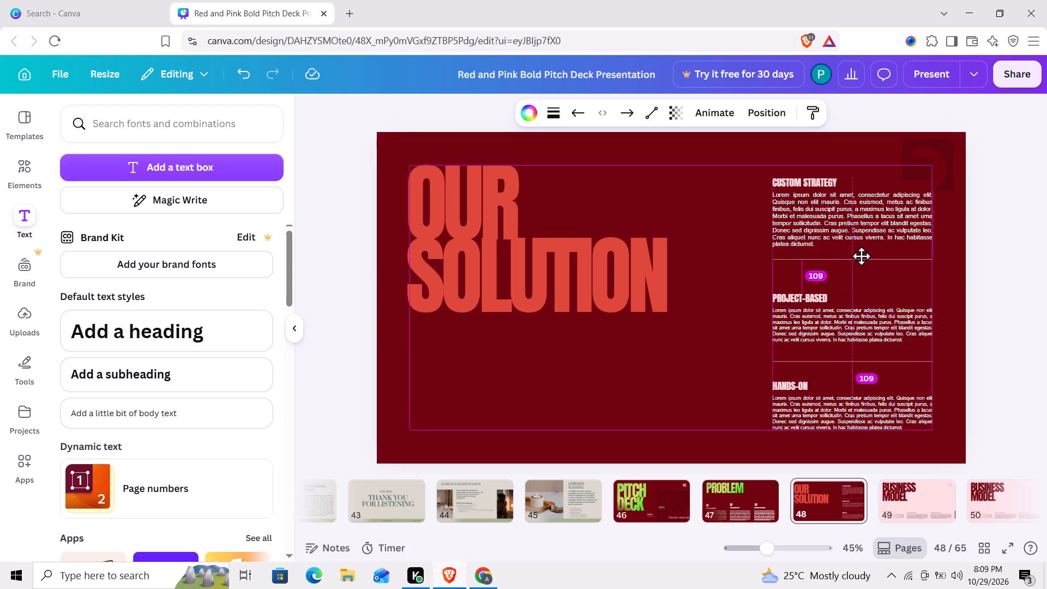
pyautogui.moveTo(861, 256); pyautogui.dragTo(861, 254)
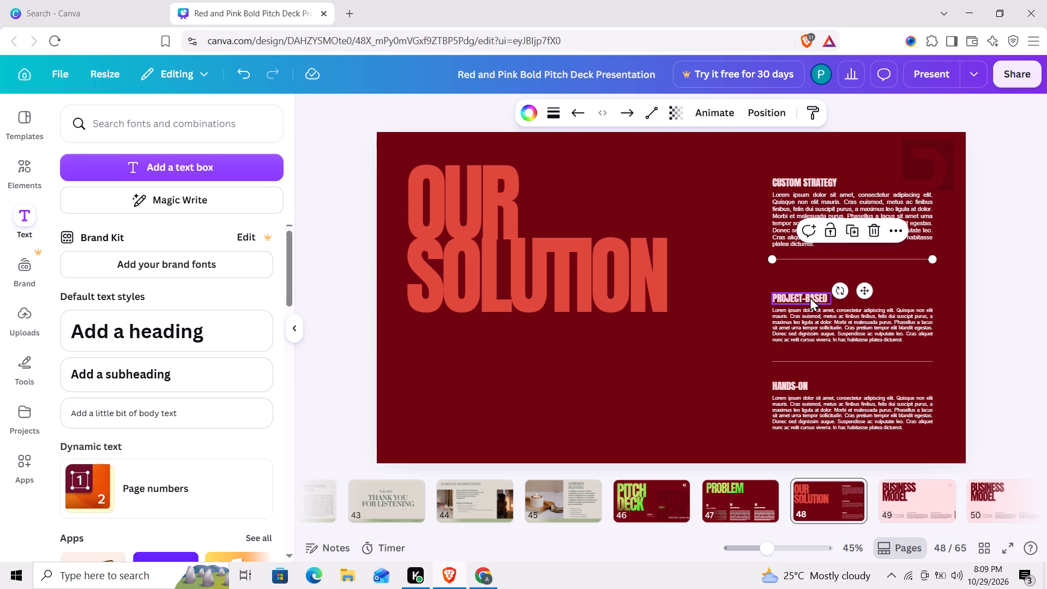
# Move the PROJECT-BASED heading up toward the divider and enlarge its text slightly, keeping it on one line.
pyautogui.moveTo(810, 297); pyautogui.dragTo(810, 277)
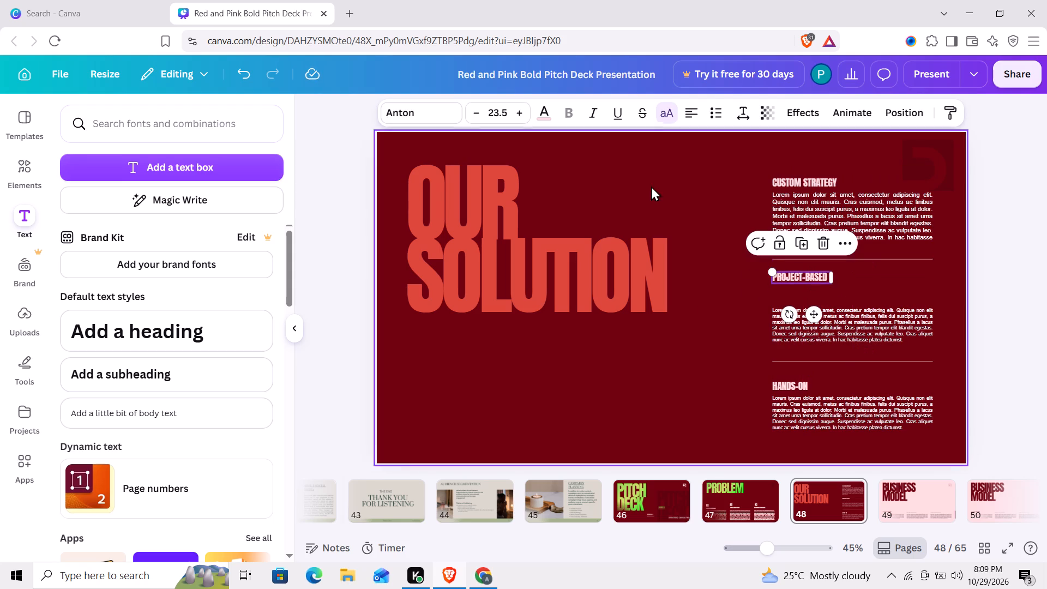
pyautogui.tripleClick(525, 113)
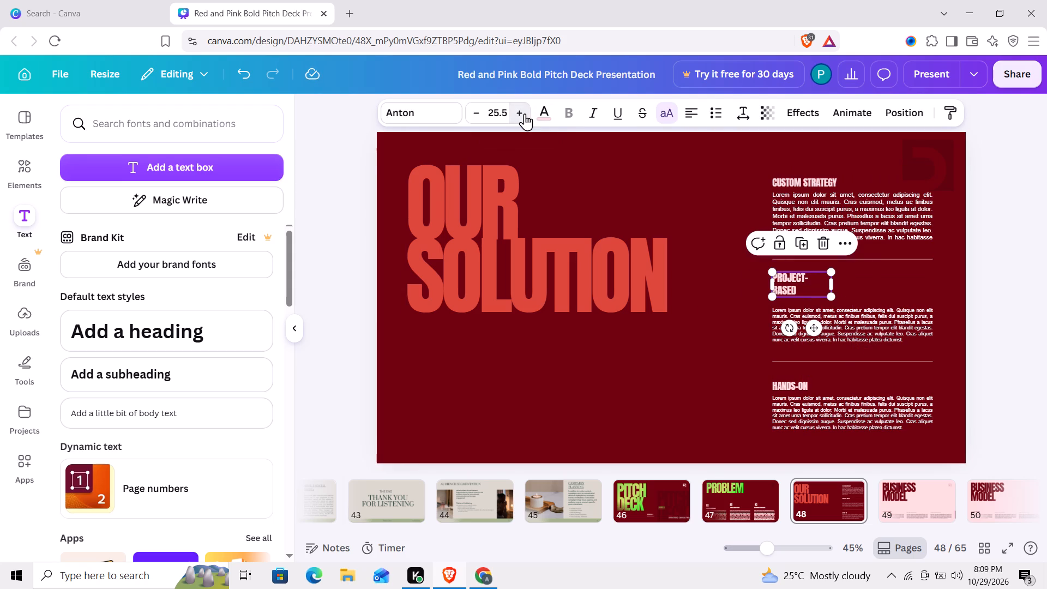
pyautogui.click(479, 114)
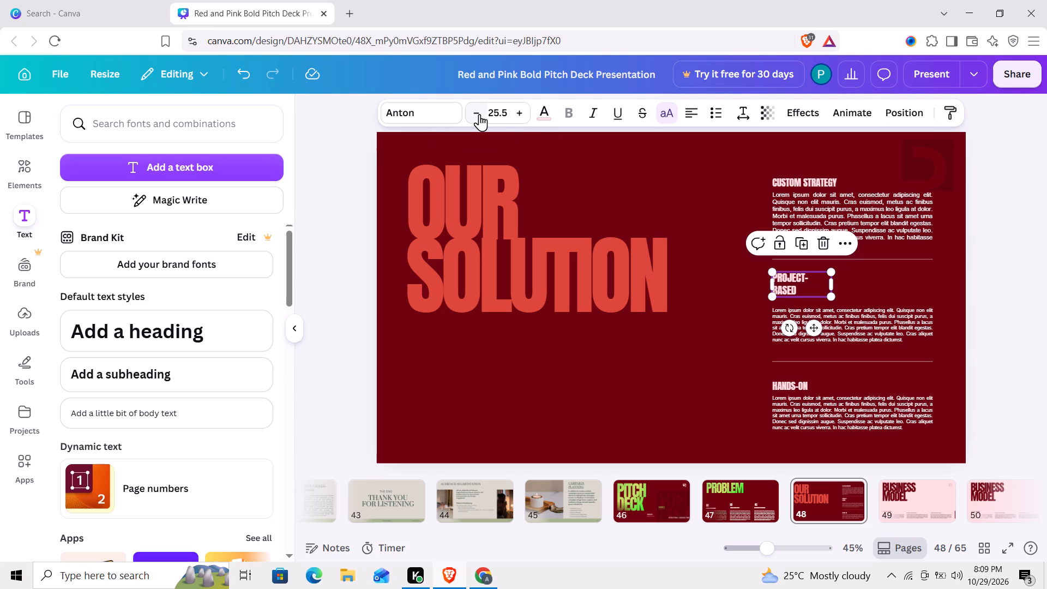
pyautogui.click(479, 114)
# Set the PROJECT-BASED paragraph's font size to 15 and move it up directly beneath its heading.
pyautogui.click(815, 343)
pyautogui.doubleClick(815, 335)
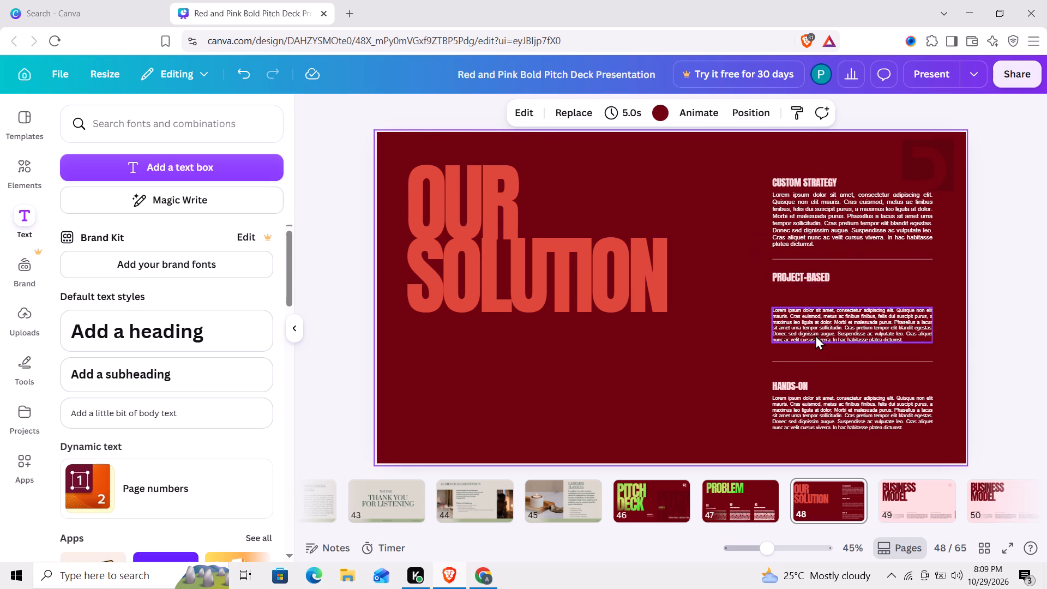
pyautogui.tripleClick(521, 110)
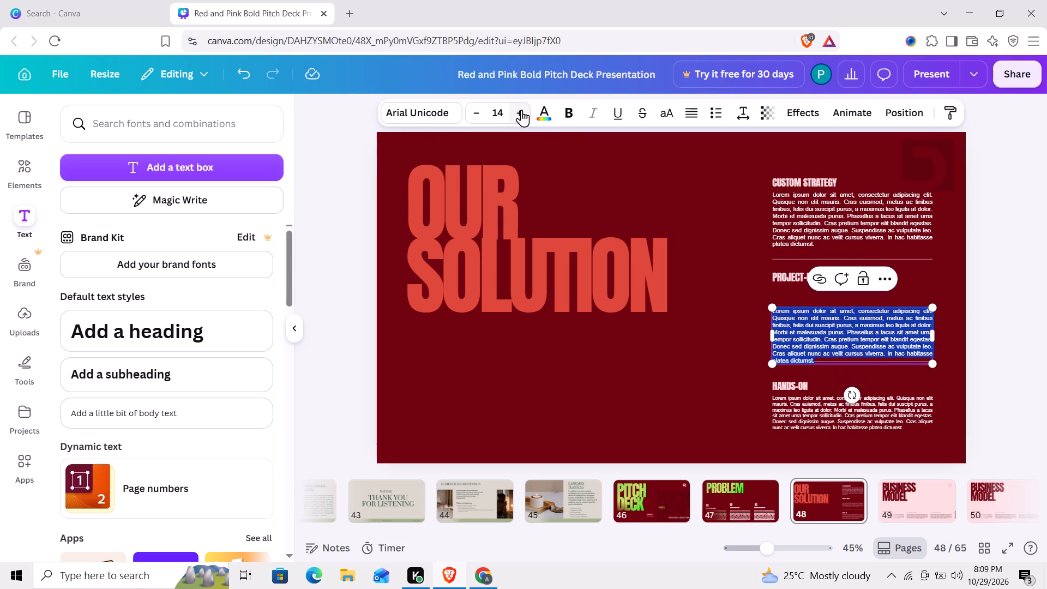
pyautogui.click(673, 350)
pyautogui.moveTo(856, 336); pyautogui.dragTo(853, 320)
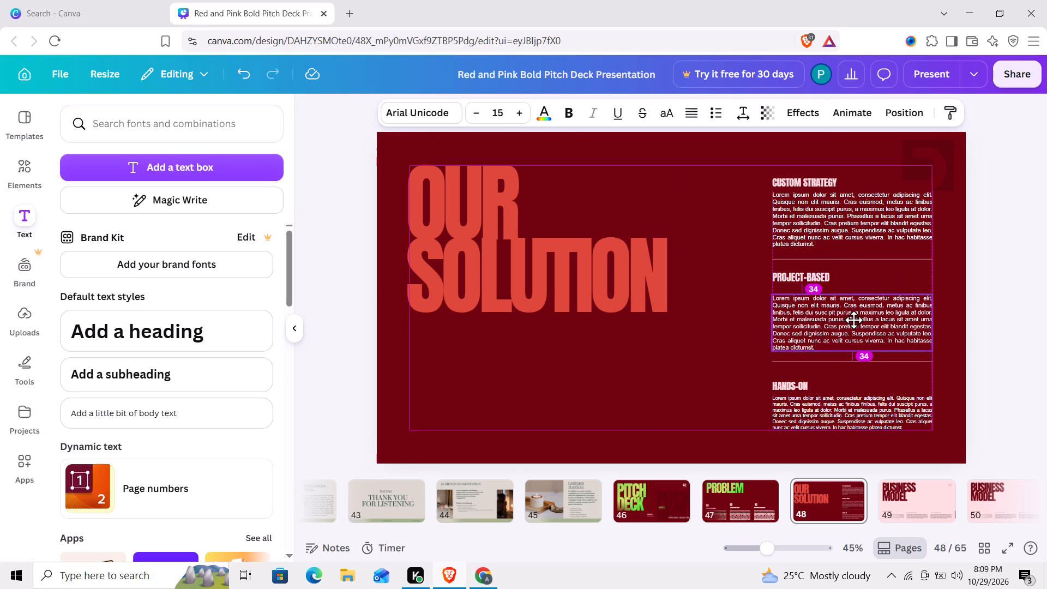
pyautogui.moveTo(853, 320); pyautogui.dragTo(854, 314)
pyautogui.click(736, 350)
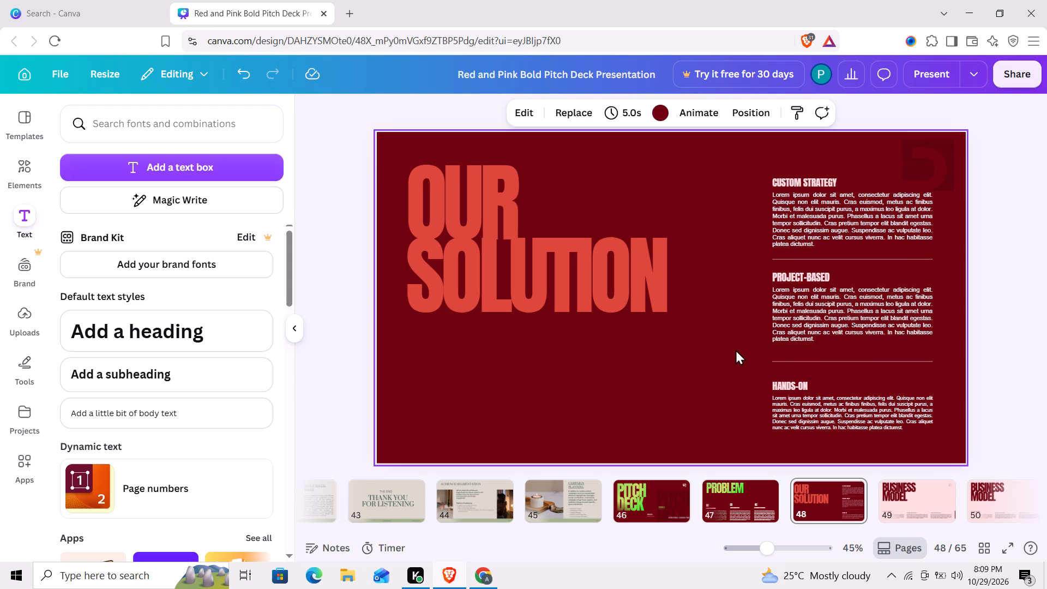
# Move the divider line between PROJECT-BASED and HANDS-ON up, just below the PROJECT-BASED paragraph.
pyautogui.moveTo(785, 362); pyautogui.dragTo(785, 353)
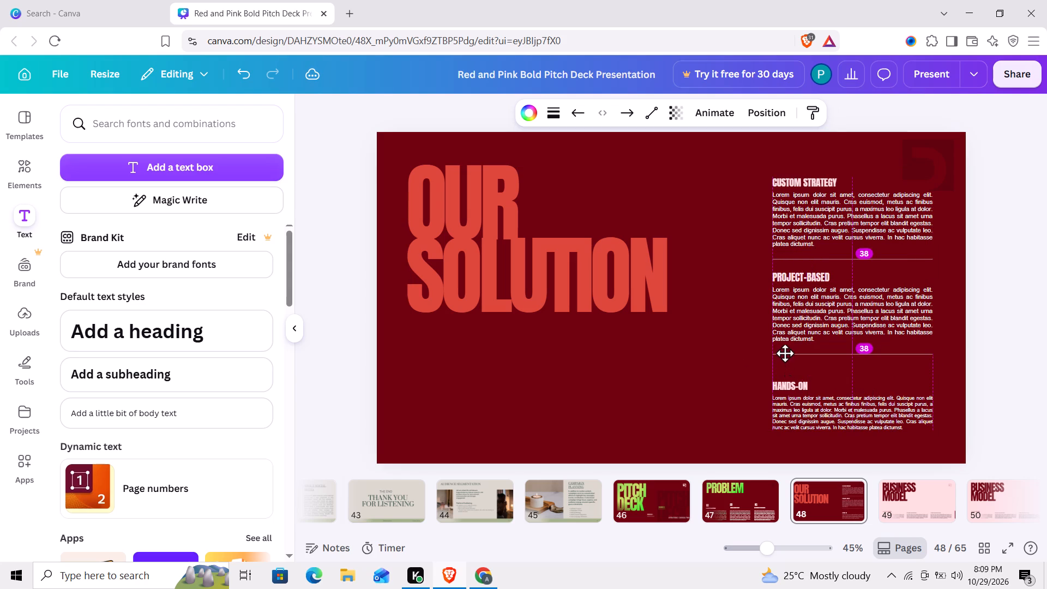
pyautogui.moveTo(785, 353); pyautogui.dragTo(785, 348)
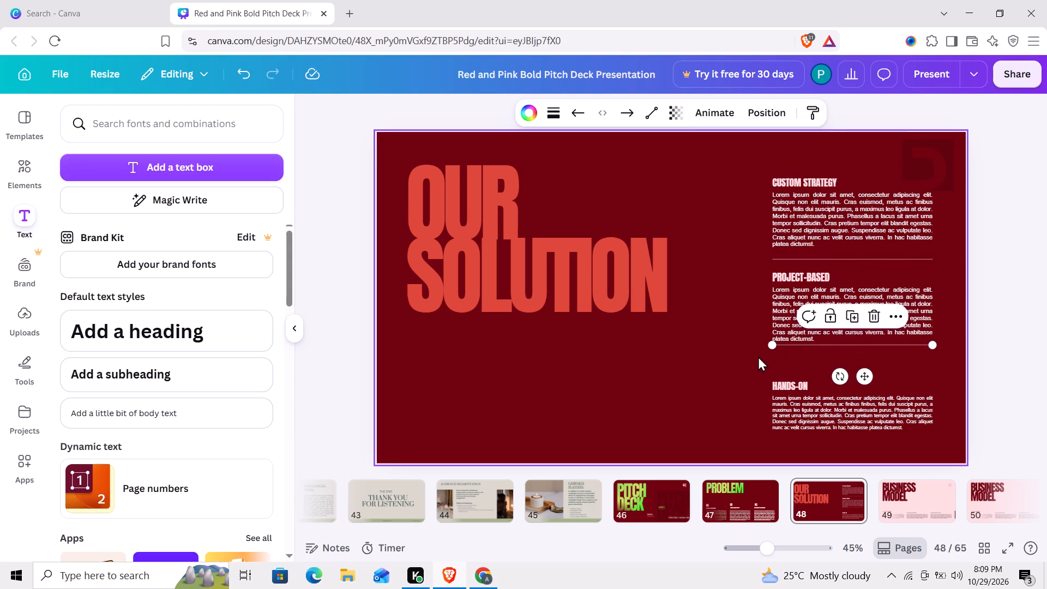
pyautogui.click(753, 357)
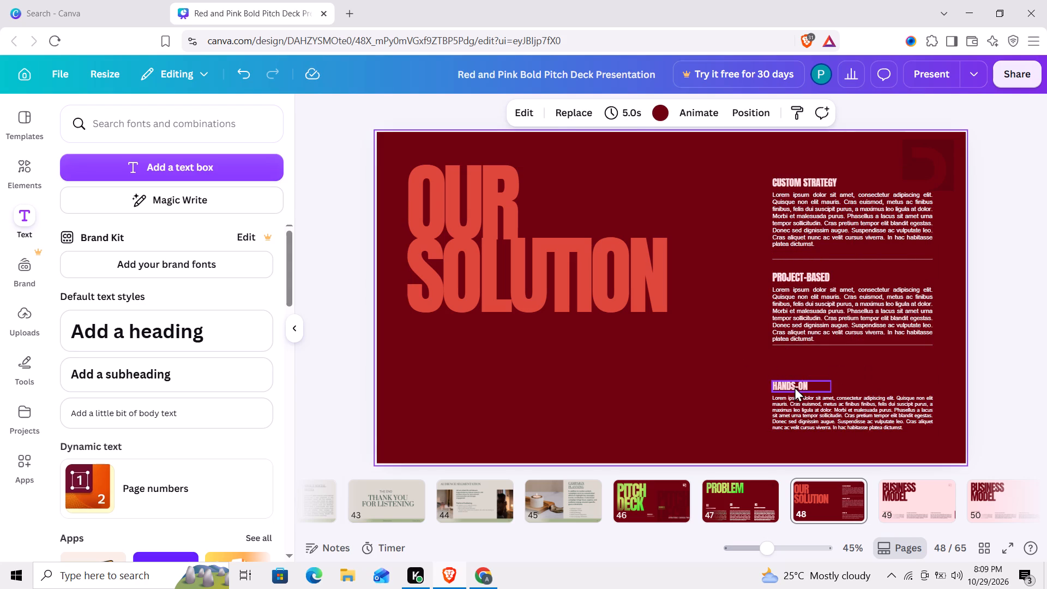
# Move the HANDS-ON heading and its paragraph up beneath the second divider line.
pyautogui.moveTo(795, 386); pyautogui.dragTo(797, 358)
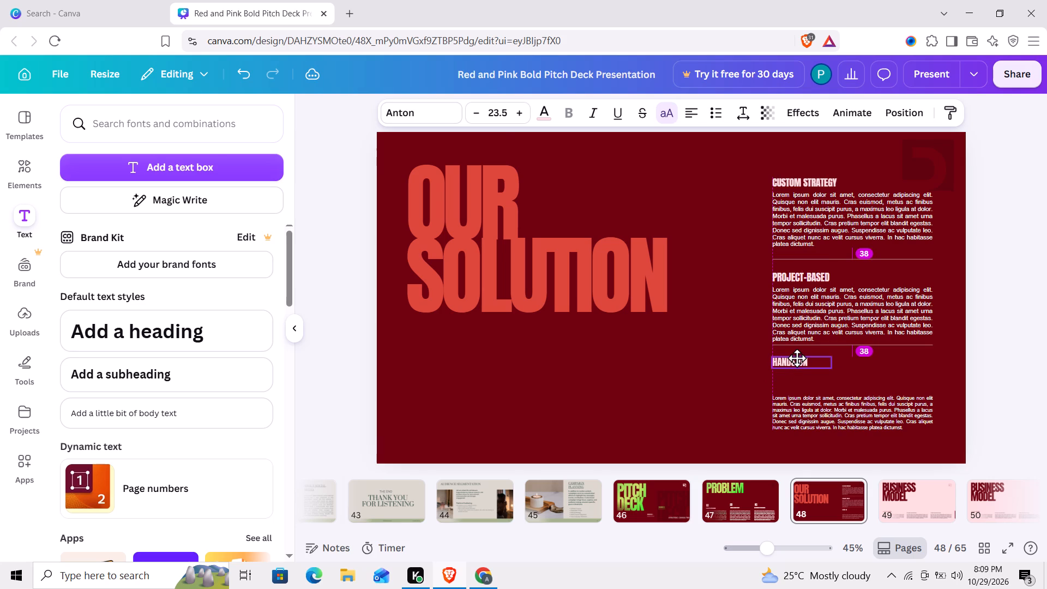
pyautogui.moveTo(797, 358); pyautogui.dragTo(795, 357)
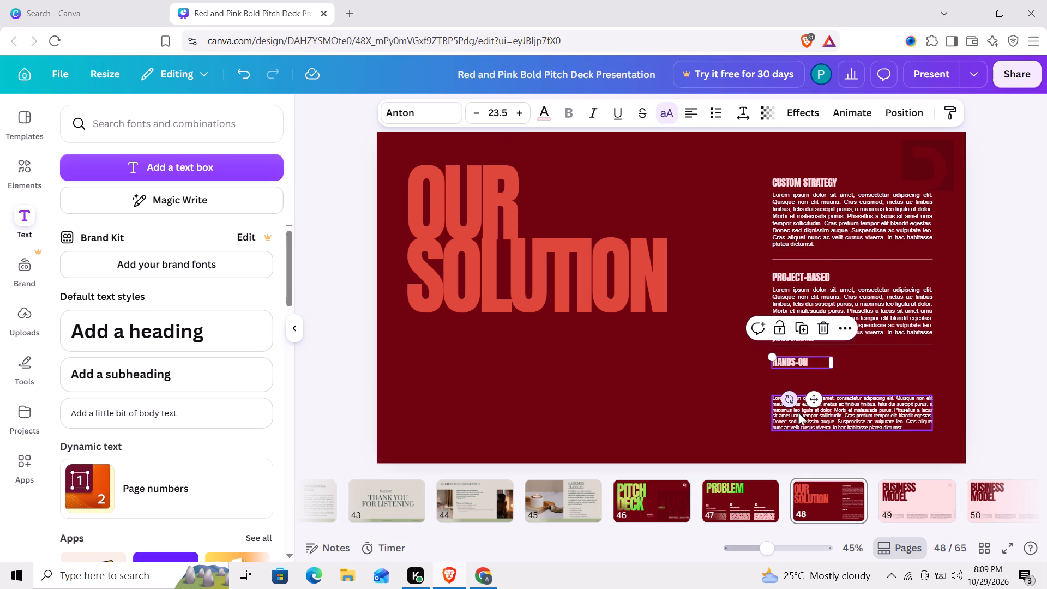
pyautogui.moveTo(798, 416); pyautogui.dragTo(798, 393)
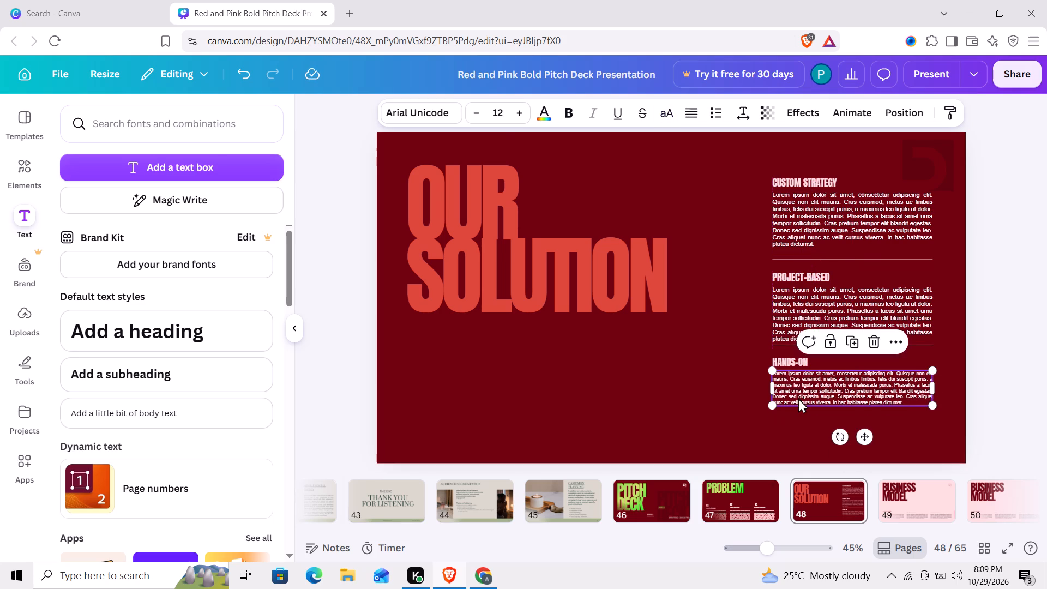
# Set the HANDS-ON heading's font size to 29.5.
pyautogui.doubleClick(789, 354)
pyautogui.doubleClick(789, 359)
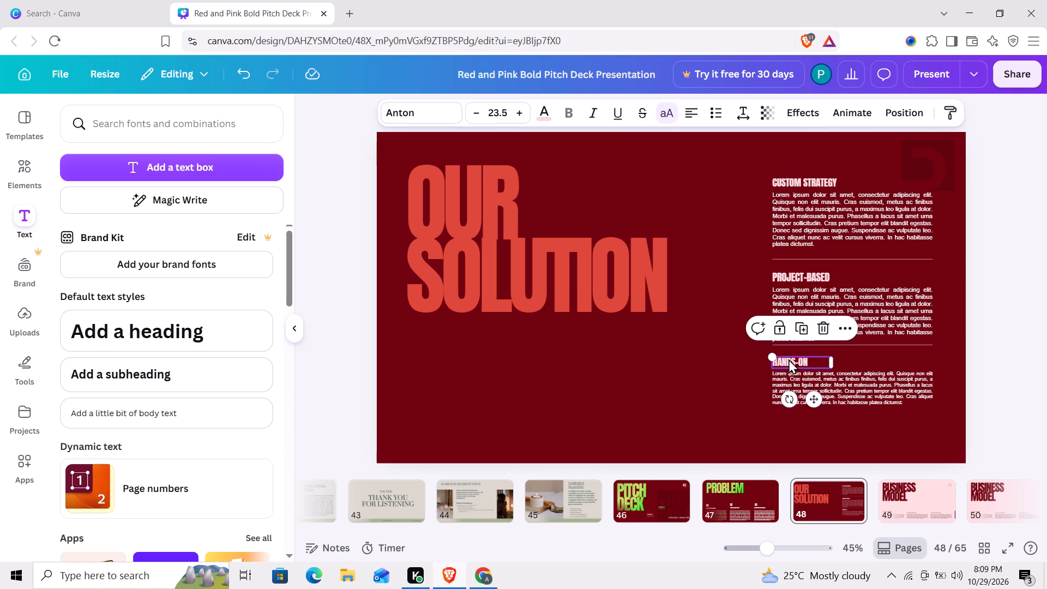
pyautogui.doubleClick(519, 115)
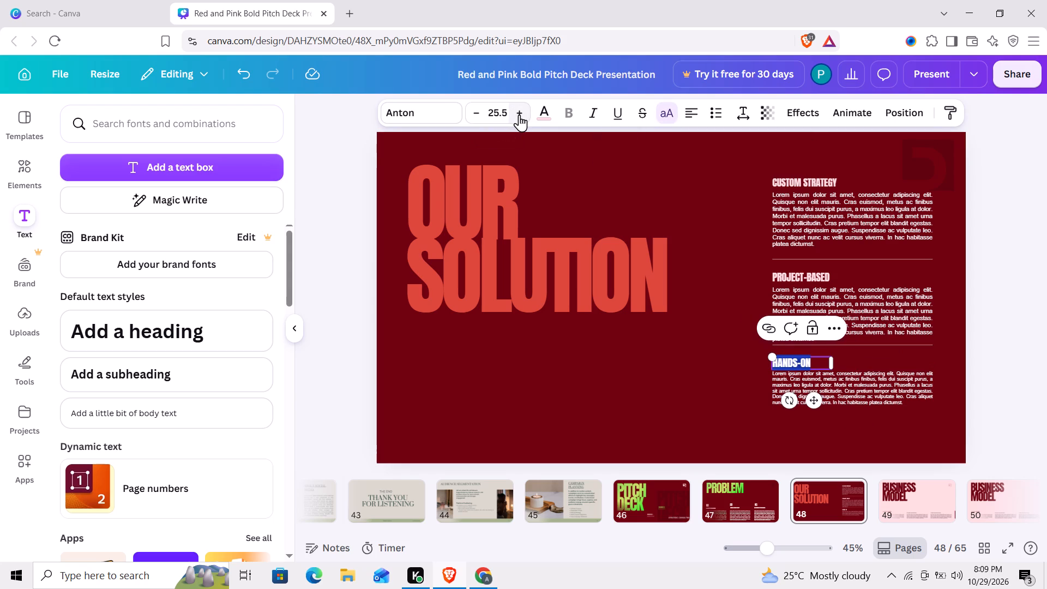
pyautogui.click(519, 115)
pyautogui.tripleClick(519, 115)
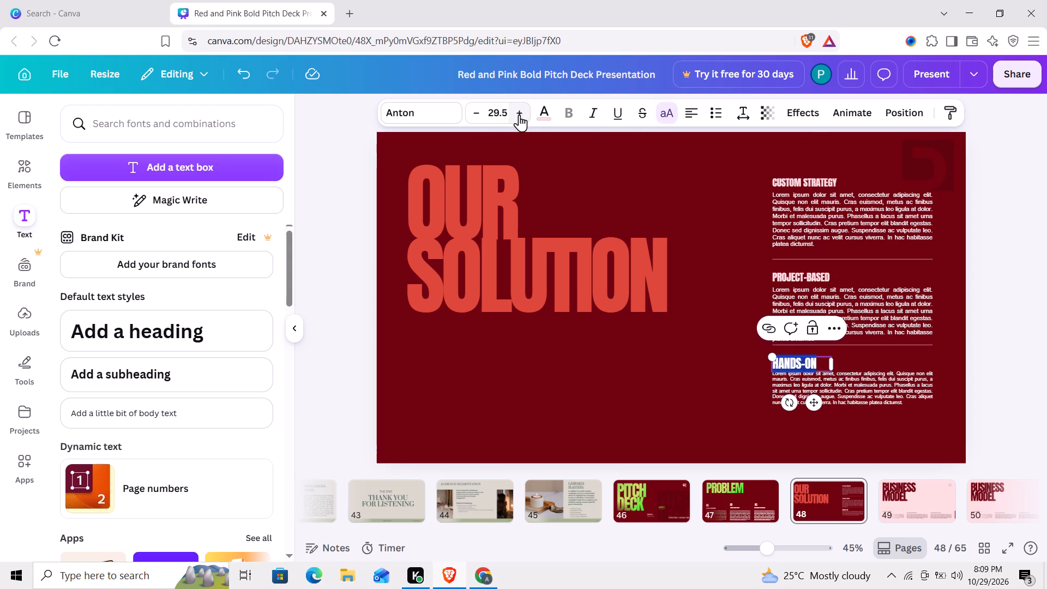
pyautogui.click(552, 346)
# Enlarge the HANDS-ON paragraph's text to one point above size 15.
pyautogui.doubleClick(804, 402)
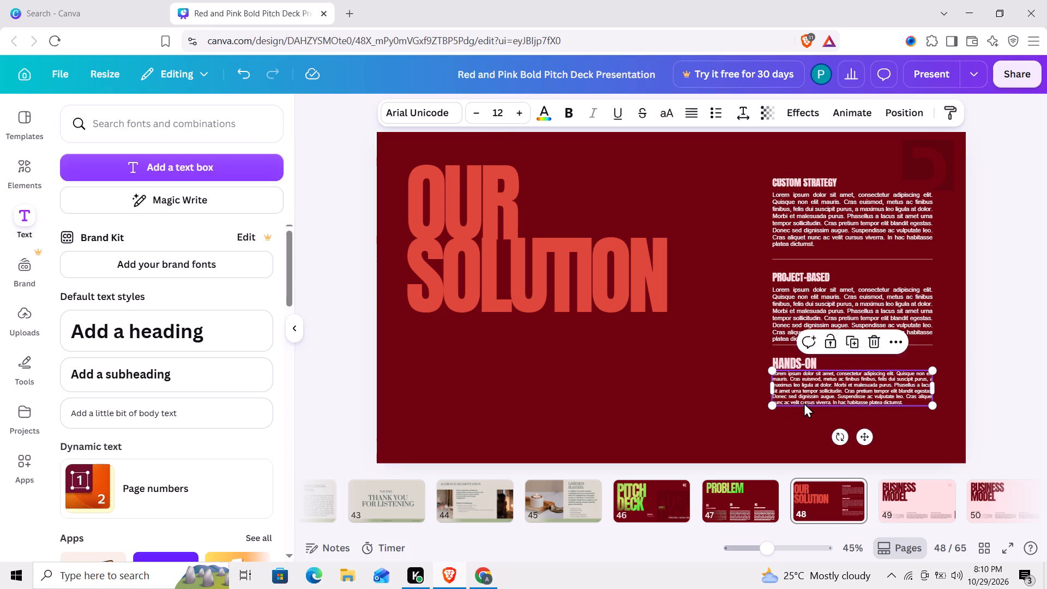
pyautogui.tripleClick(525, 112)
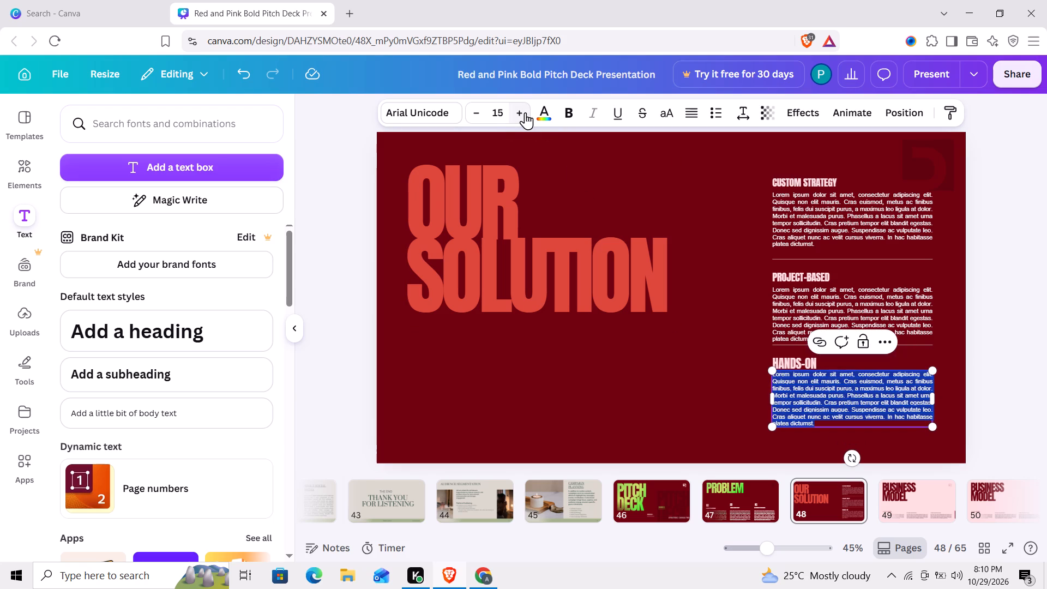
pyautogui.click(525, 112)
pyautogui.click(668, 449)
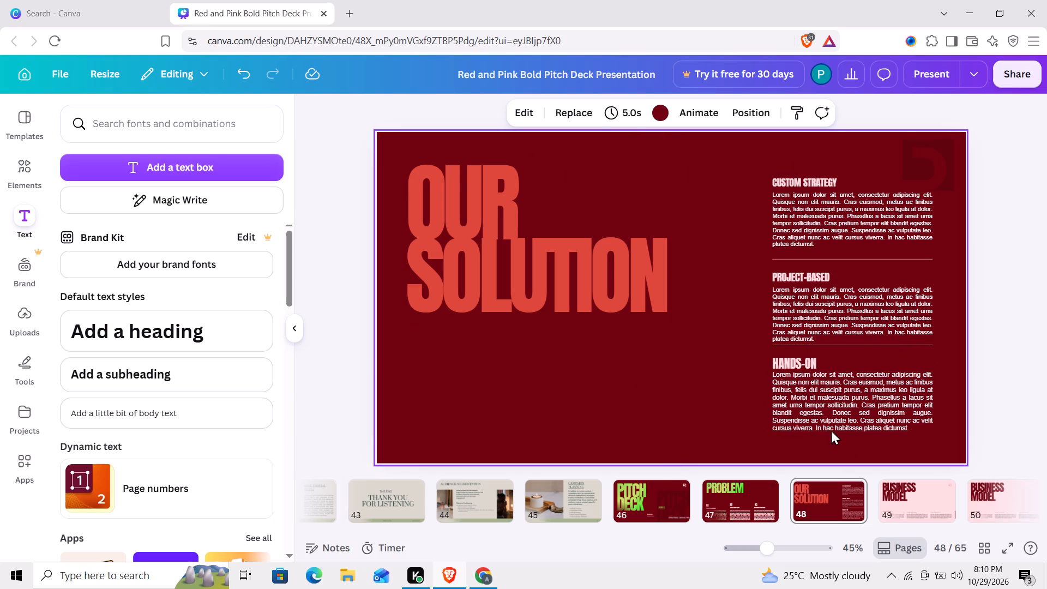
# Nudge the HANDS-ON heading and its paragraph slightly up, closer to the second divider line and to each other.
pyautogui.moveTo(832, 428); pyautogui.dragTo(834, 435)
pyautogui.click(709, 387)
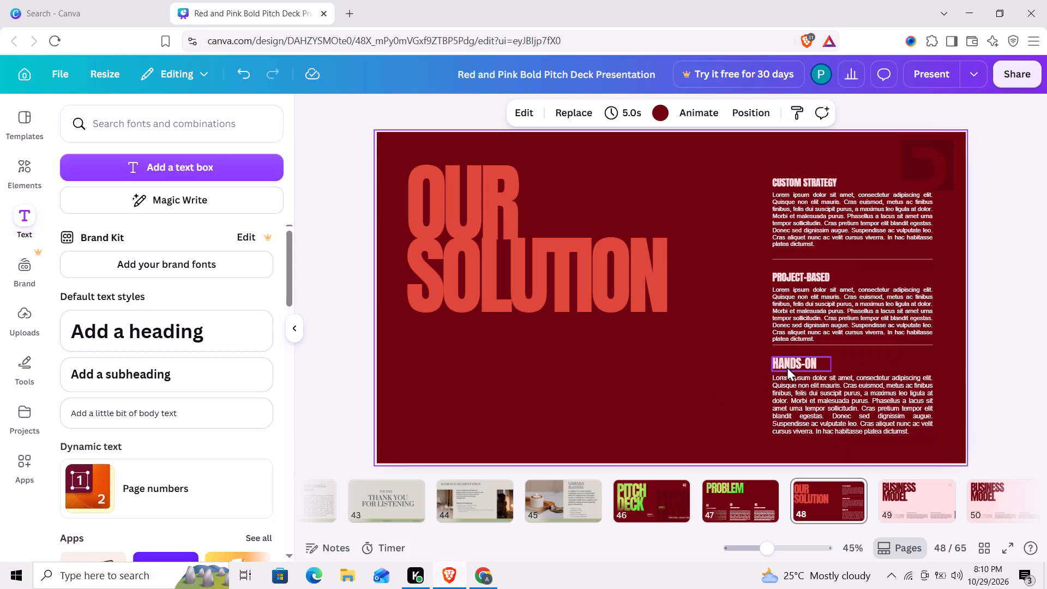
pyautogui.moveTo(787, 365); pyautogui.dragTo(788, 358)
pyautogui.moveTo(789, 358); pyautogui.dragTo(789, 364)
pyautogui.moveTo(819, 417); pyautogui.dragTo(818, 411)
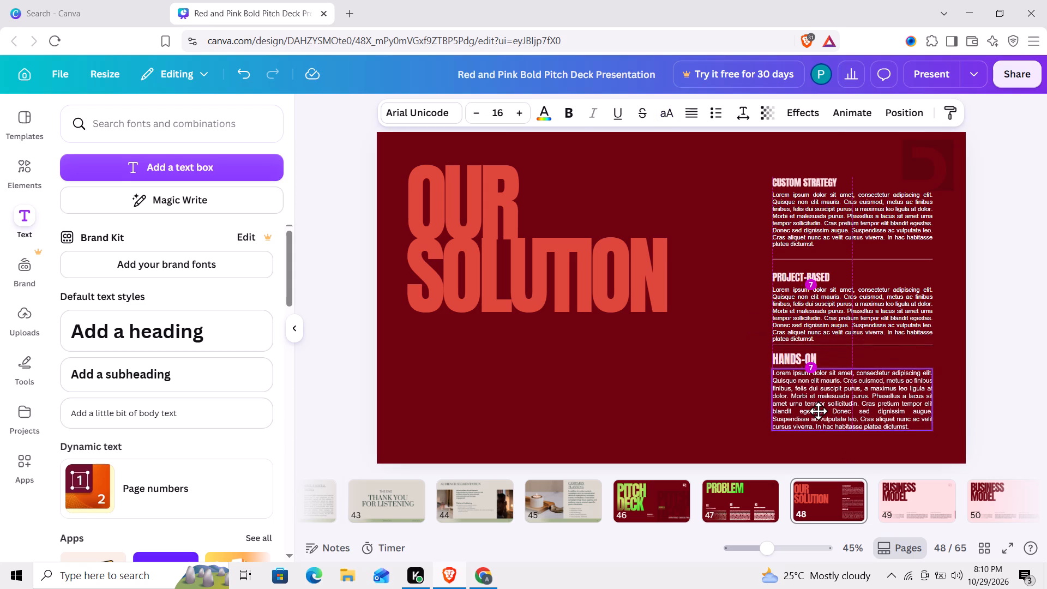
pyautogui.moveTo(818, 411); pyautogui.dragTo(818, 411)
pyautogui.click(726, 385)
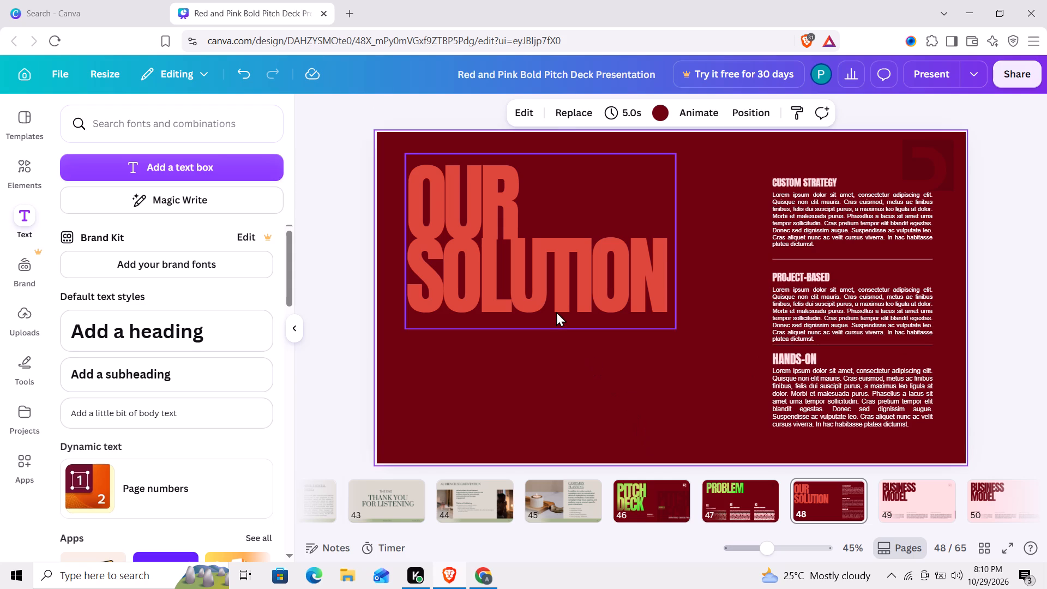
# Shift the OUR SOLUTION heading slightly to the right on page 48, keeping its vertical position.
pyautogui.moveTo(556, 311); pyautogui.dragTo(571, 311)
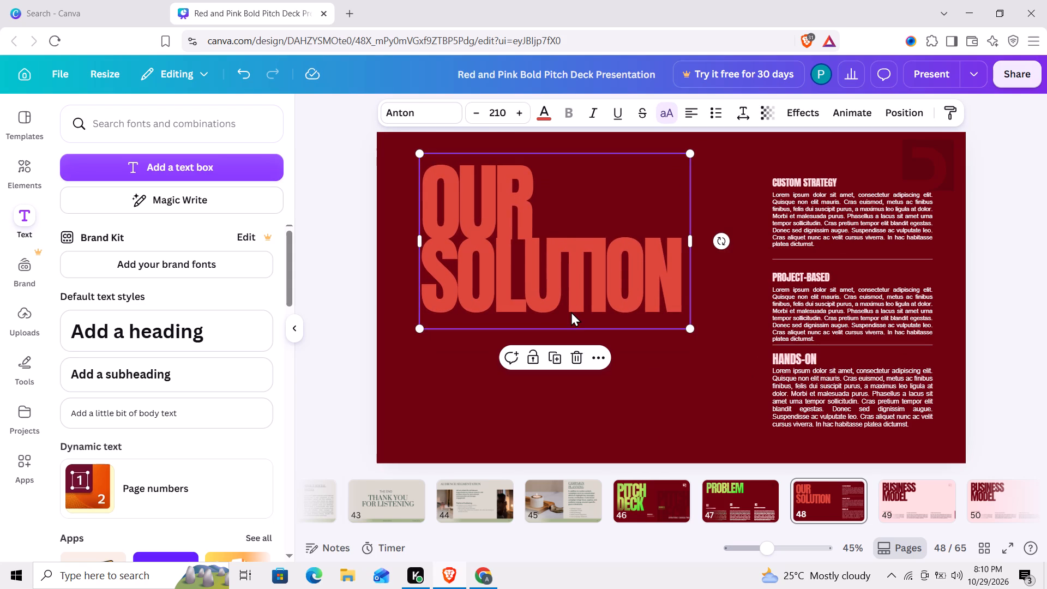
pyautogui.click(584, 424)
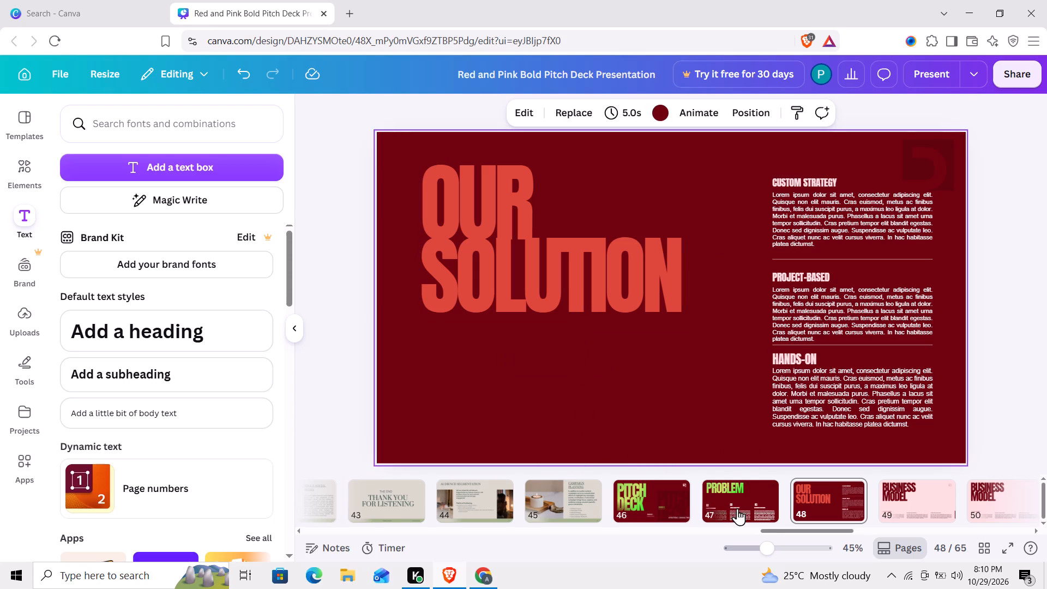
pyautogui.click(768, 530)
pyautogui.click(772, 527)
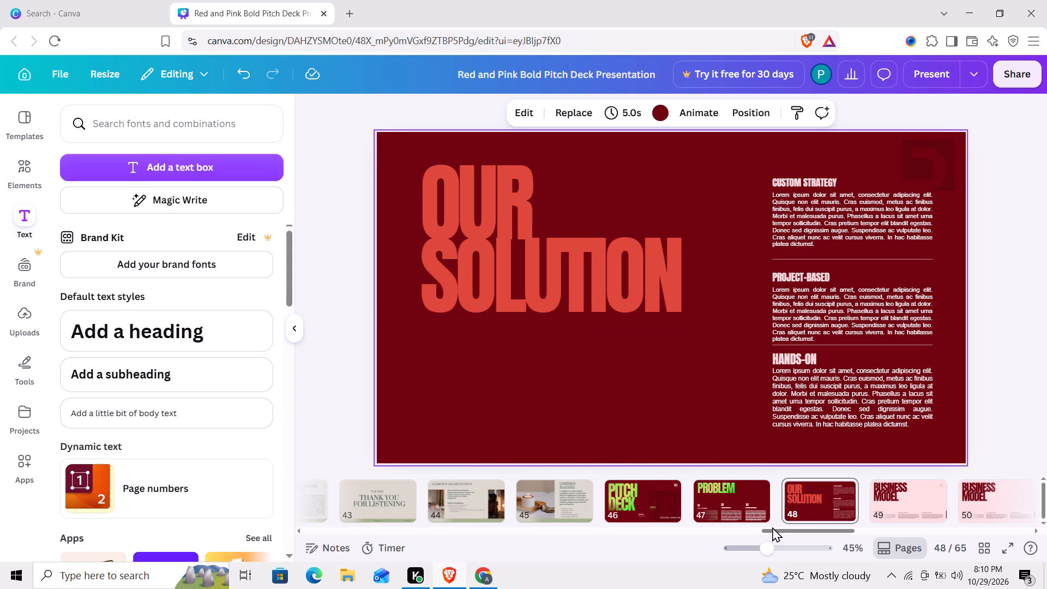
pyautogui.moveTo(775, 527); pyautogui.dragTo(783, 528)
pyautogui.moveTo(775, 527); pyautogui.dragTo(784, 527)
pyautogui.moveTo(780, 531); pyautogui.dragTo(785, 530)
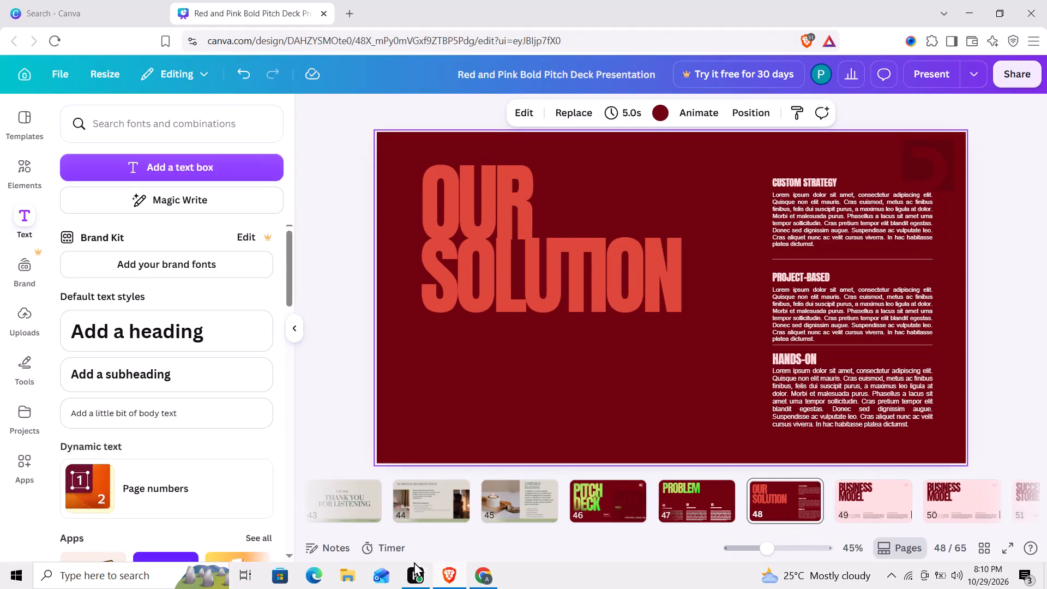